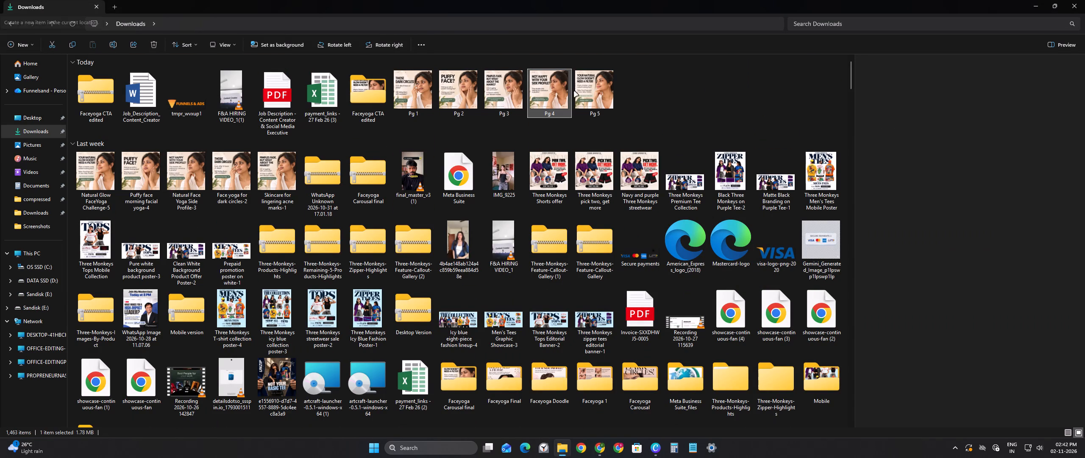
Preview the Pg 5 image in the Downloads folder and switch to its design in Canva.
click(579, 92)
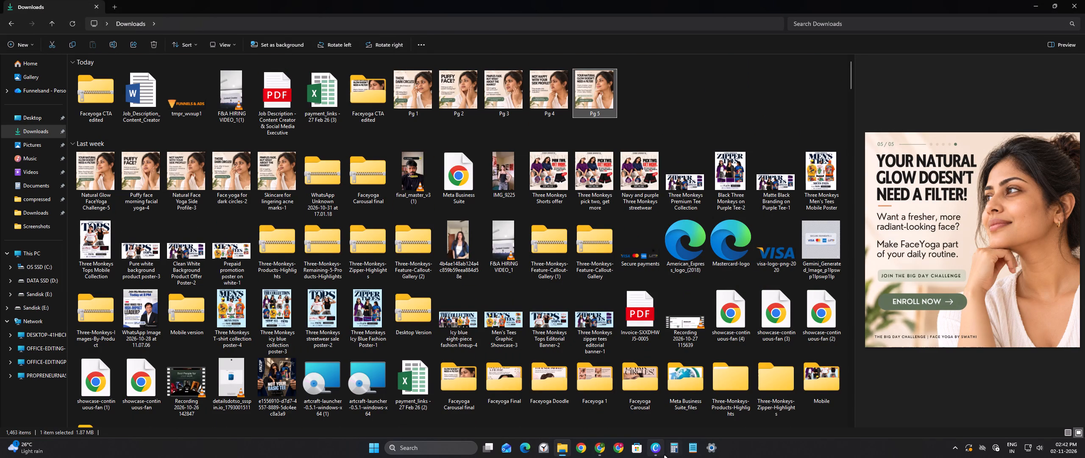
click(676, 388)
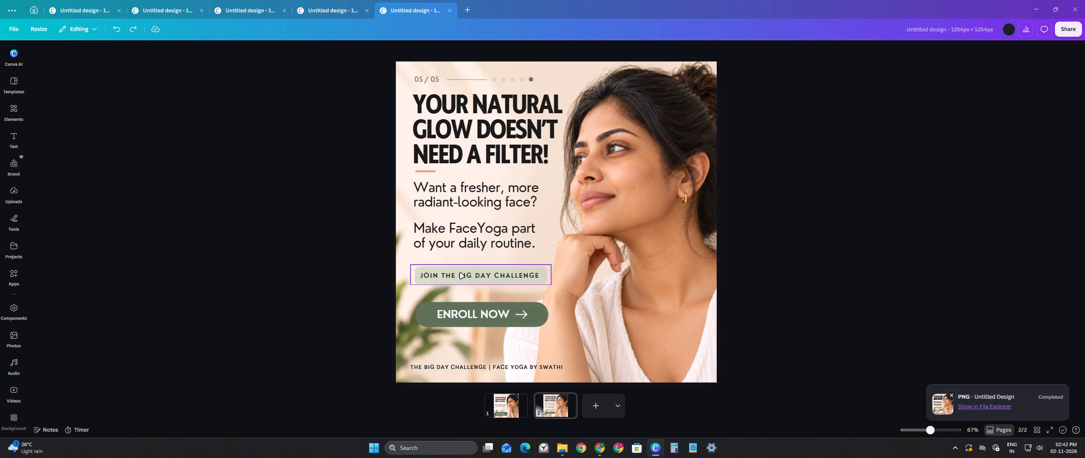
Delete the JOIN THE BIG DAY CHALLENGE text and the pale label shape behind it.
click(460, 279)
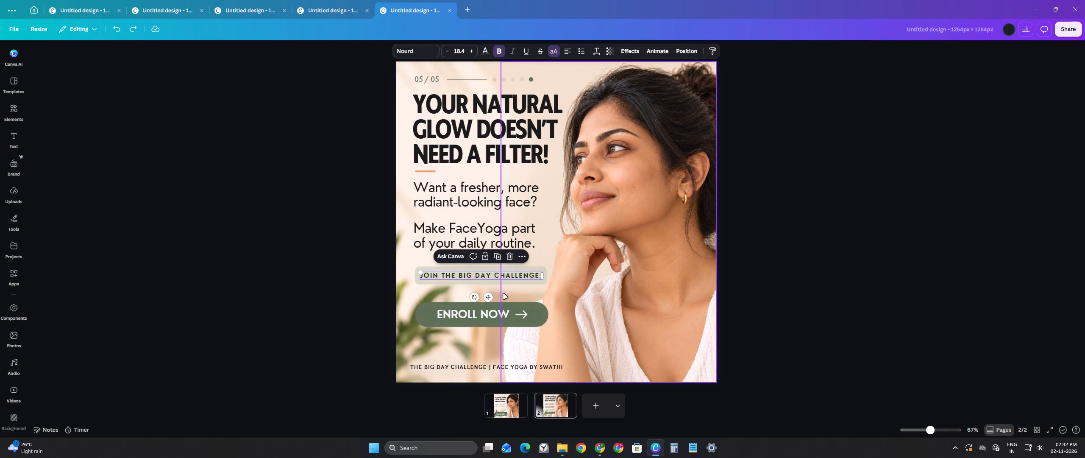
key(Delete)
click(498, 276)
key(Delete)
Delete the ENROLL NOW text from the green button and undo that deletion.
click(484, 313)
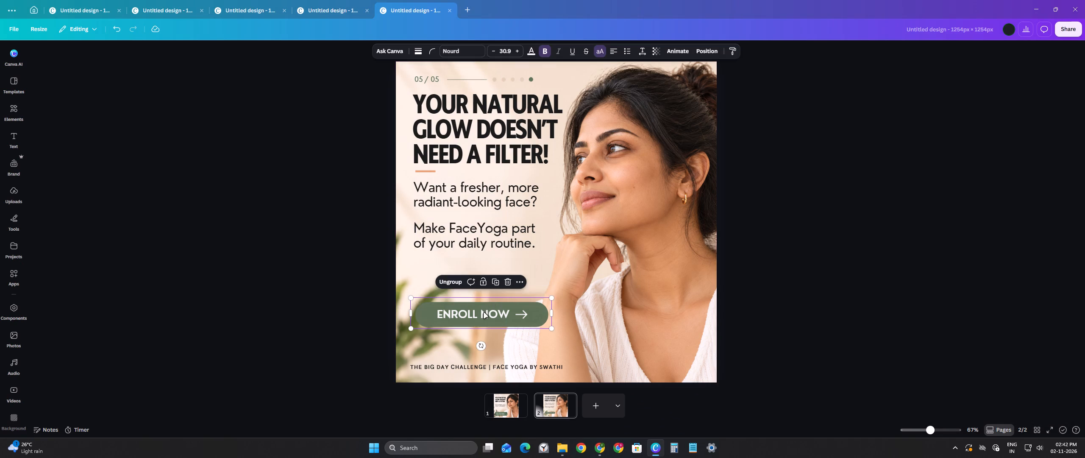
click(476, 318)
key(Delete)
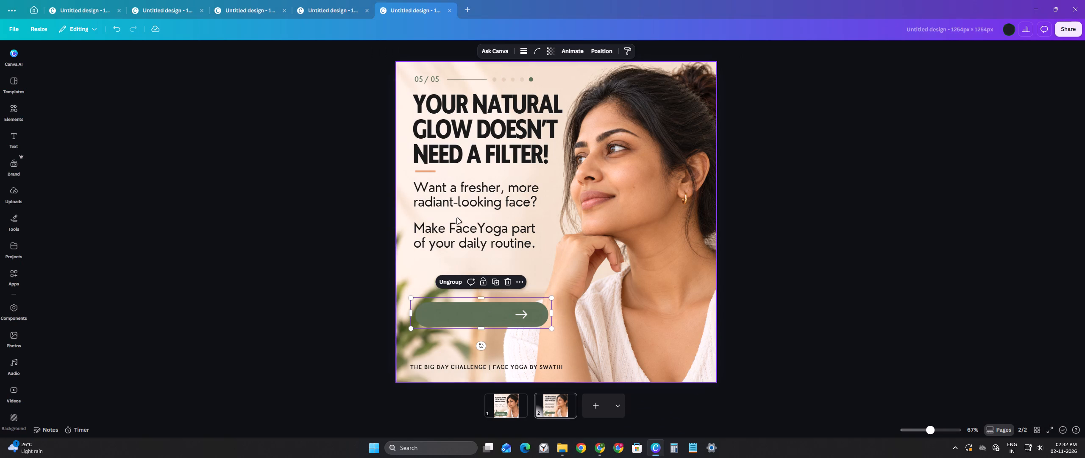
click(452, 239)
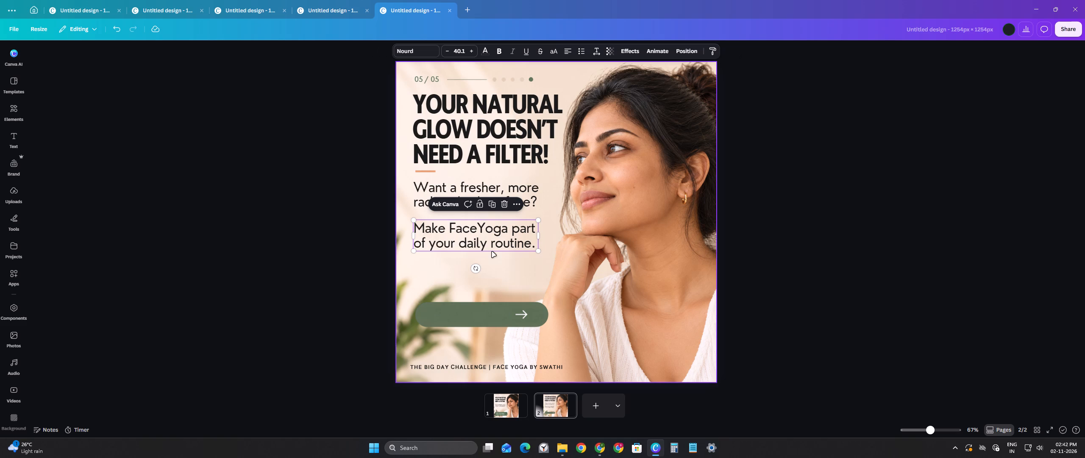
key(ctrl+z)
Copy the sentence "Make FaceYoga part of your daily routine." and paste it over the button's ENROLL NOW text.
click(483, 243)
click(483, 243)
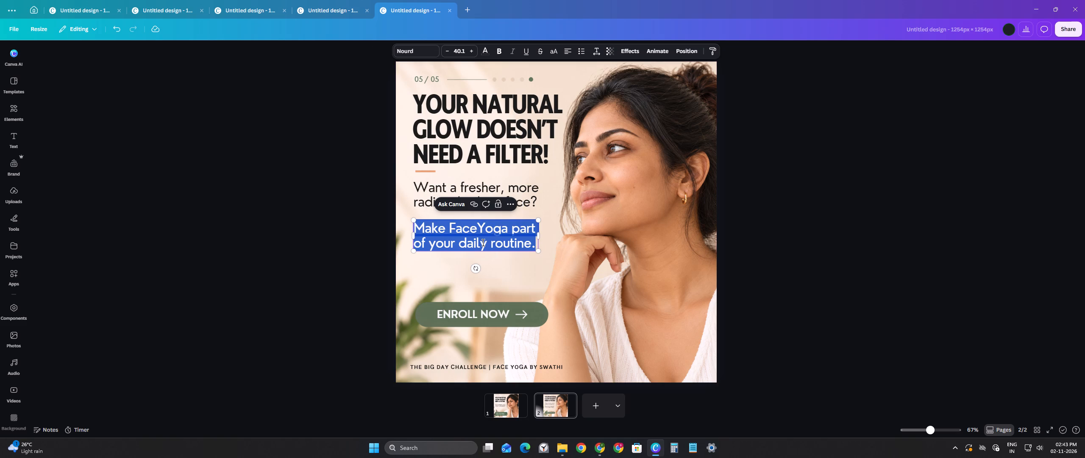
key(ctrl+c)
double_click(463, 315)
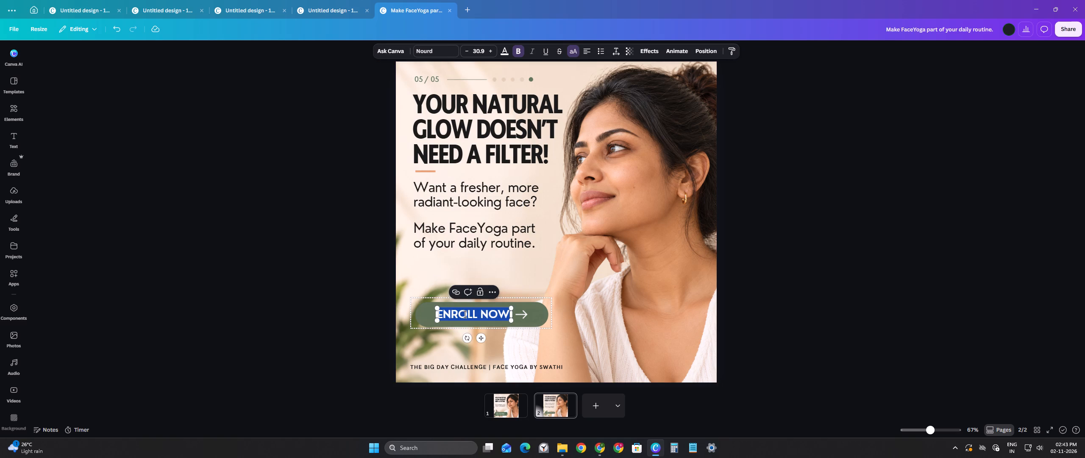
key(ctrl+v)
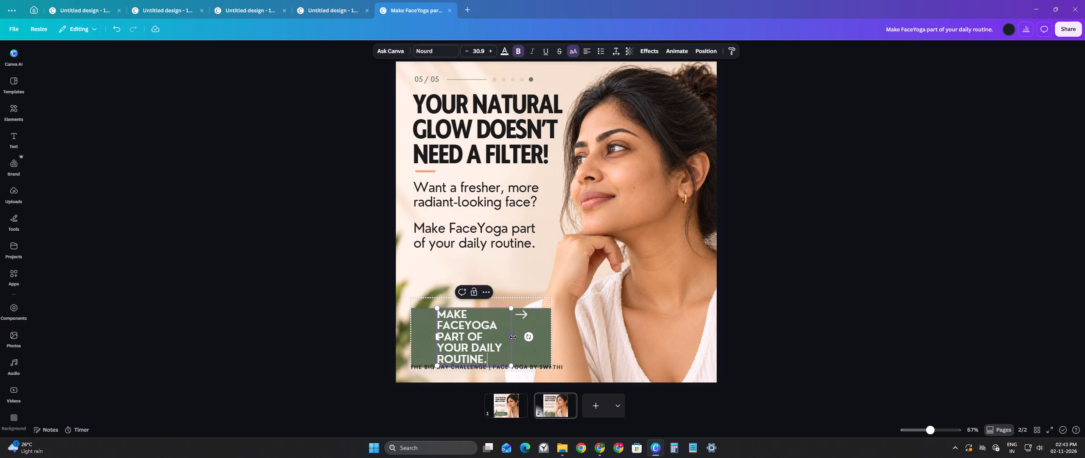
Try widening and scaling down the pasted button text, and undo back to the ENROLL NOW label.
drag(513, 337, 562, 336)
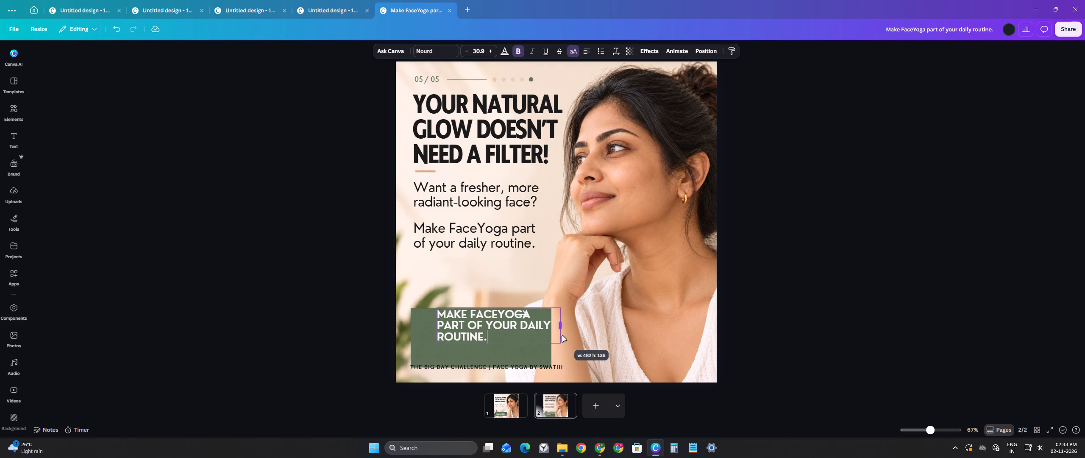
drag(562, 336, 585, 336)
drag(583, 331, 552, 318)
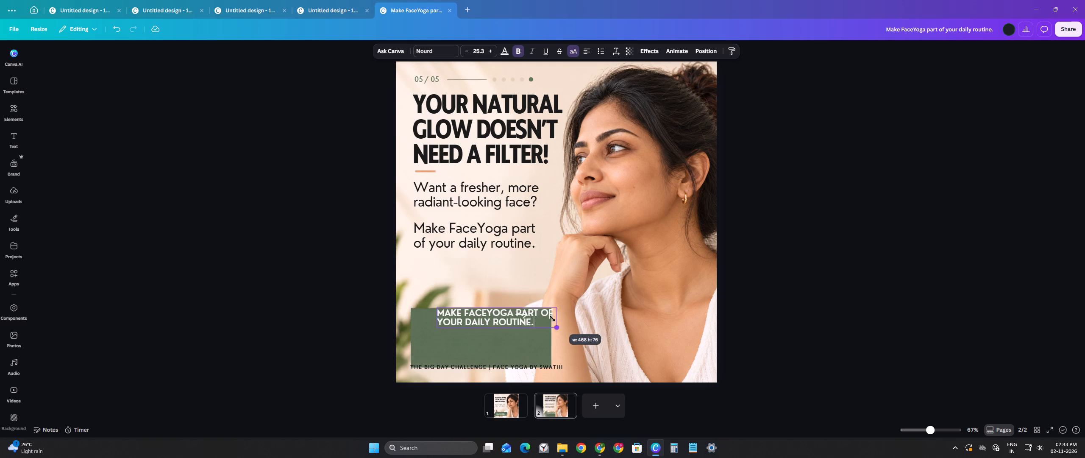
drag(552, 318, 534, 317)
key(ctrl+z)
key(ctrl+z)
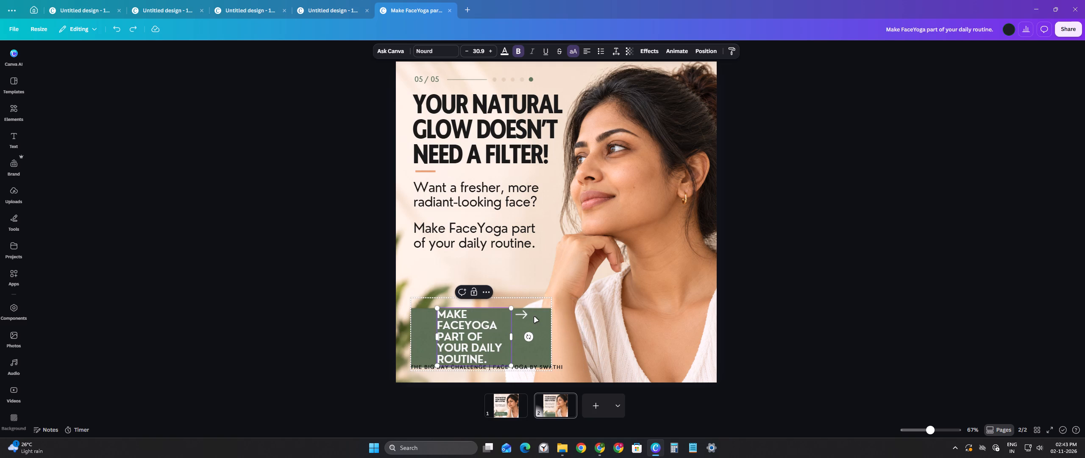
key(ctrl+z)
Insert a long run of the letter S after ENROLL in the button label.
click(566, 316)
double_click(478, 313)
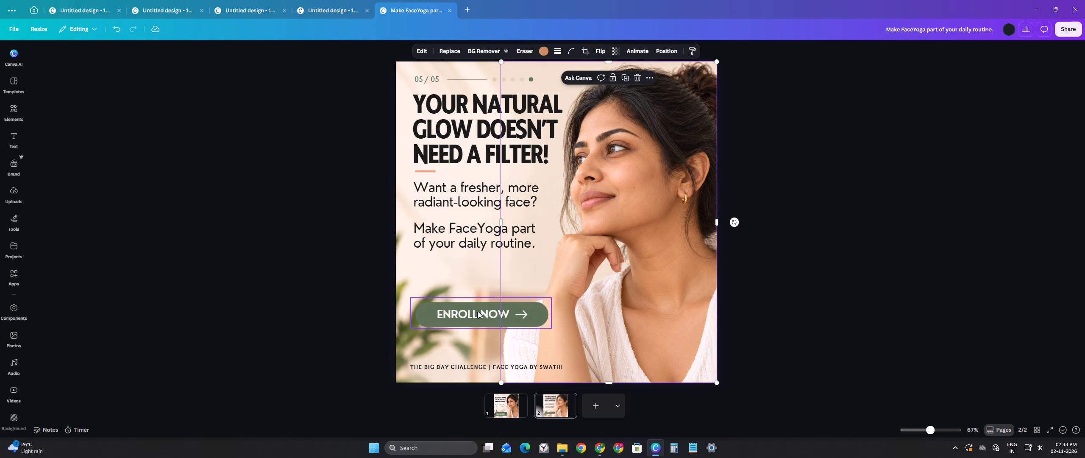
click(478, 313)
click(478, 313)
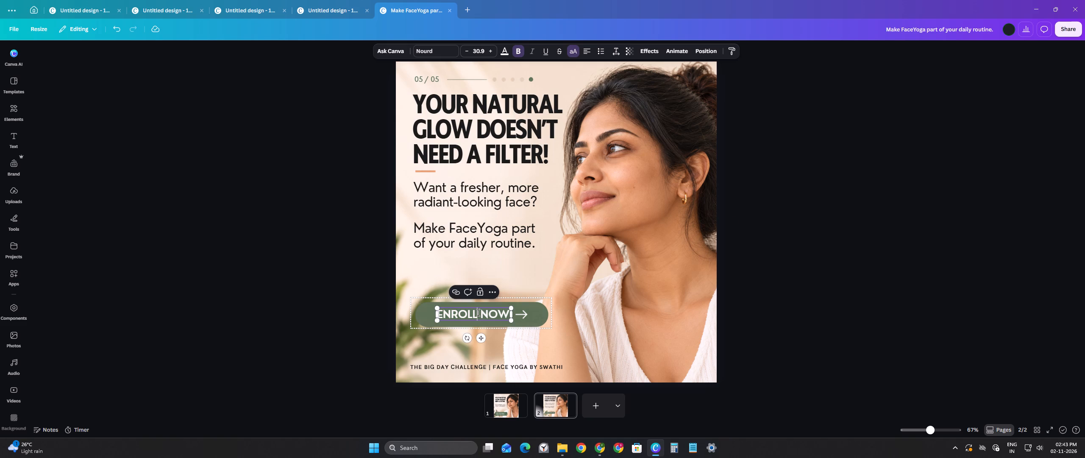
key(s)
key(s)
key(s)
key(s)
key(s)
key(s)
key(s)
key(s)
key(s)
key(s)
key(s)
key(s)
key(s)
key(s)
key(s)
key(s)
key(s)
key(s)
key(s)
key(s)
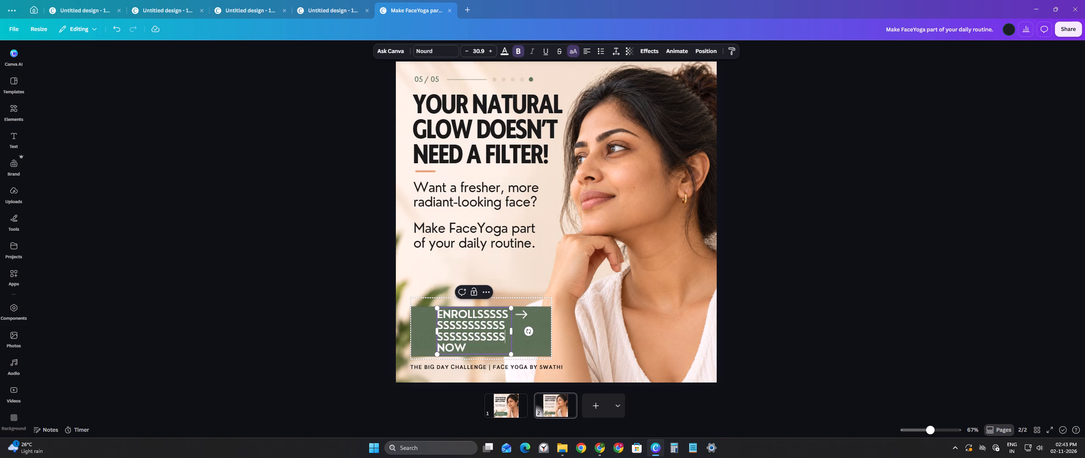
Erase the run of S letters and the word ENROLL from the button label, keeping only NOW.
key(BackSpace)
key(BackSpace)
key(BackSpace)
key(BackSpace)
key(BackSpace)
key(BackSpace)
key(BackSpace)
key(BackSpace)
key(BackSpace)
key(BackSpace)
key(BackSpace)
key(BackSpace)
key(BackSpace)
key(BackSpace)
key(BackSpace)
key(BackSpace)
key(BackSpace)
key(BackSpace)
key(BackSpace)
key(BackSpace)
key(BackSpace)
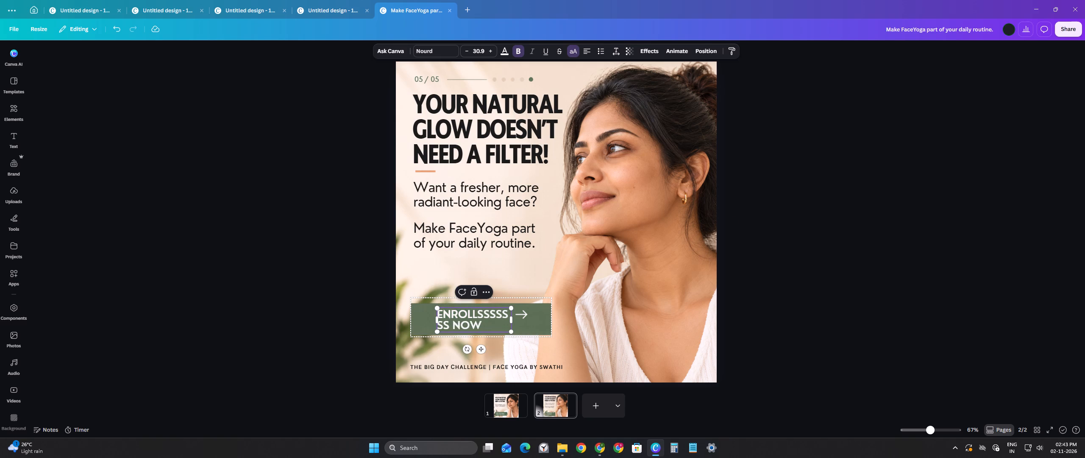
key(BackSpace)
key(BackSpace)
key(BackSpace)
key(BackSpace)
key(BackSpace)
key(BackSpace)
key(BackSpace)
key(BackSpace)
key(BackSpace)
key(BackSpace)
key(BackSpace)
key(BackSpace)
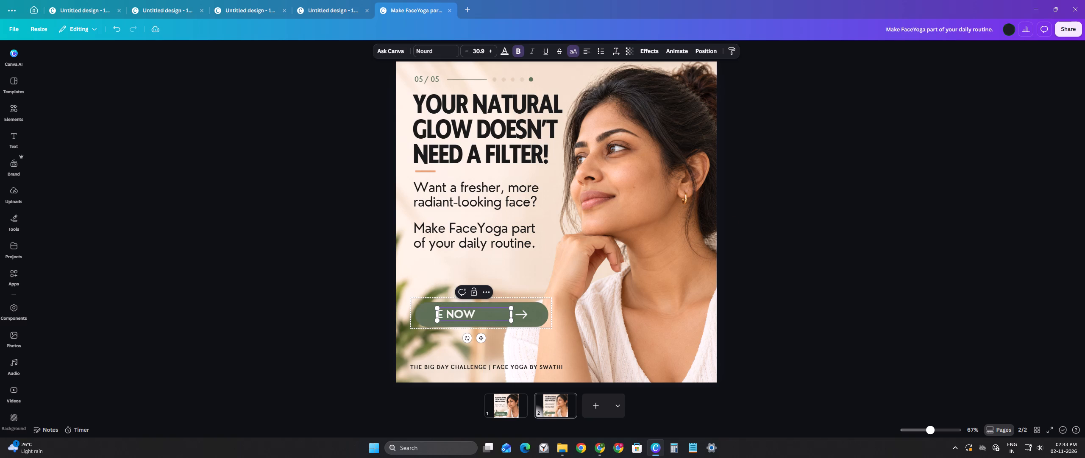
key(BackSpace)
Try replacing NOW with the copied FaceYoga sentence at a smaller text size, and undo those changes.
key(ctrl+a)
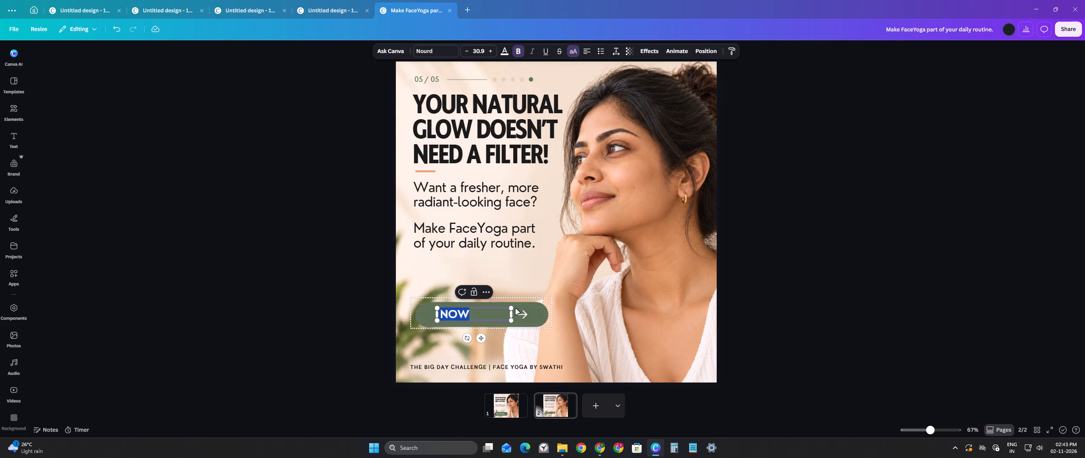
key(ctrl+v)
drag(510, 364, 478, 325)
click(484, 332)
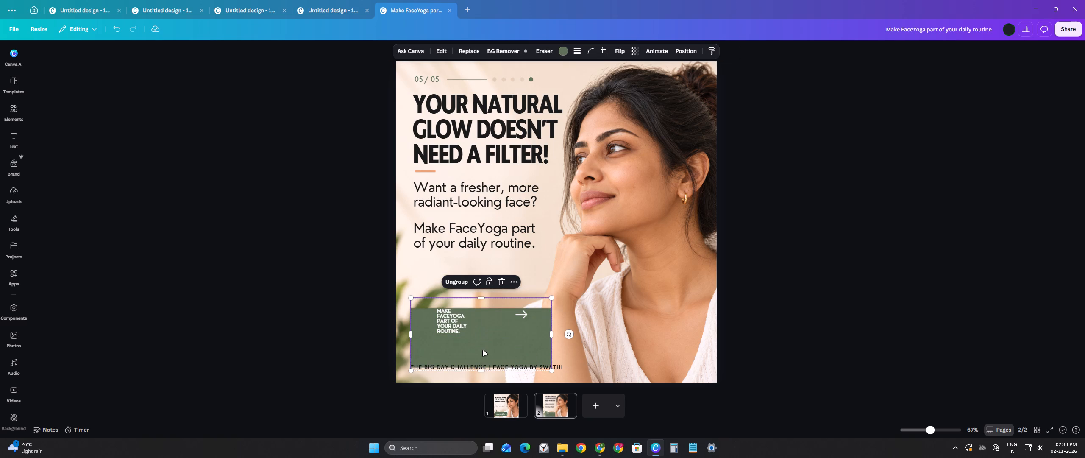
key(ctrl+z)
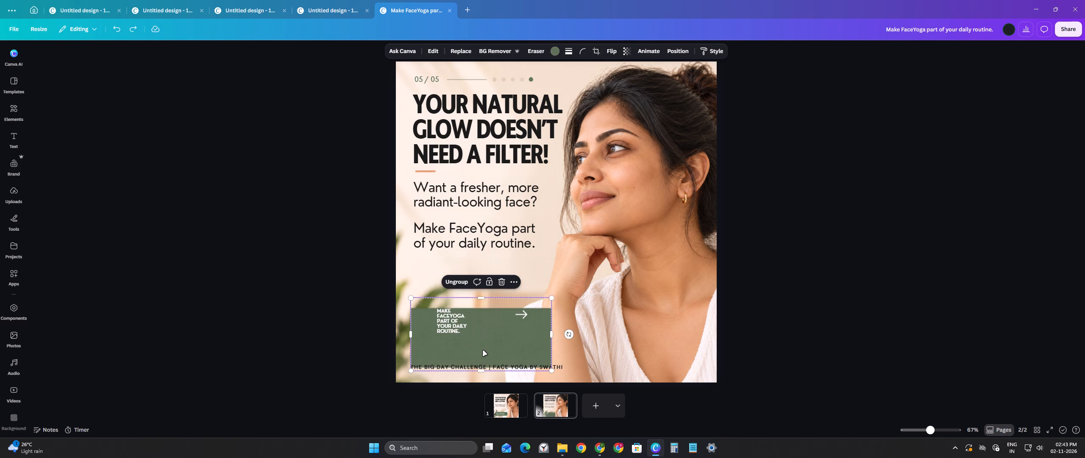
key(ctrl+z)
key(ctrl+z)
Replace the button label NOW with the text MAKE FACE.
click(472, 316)
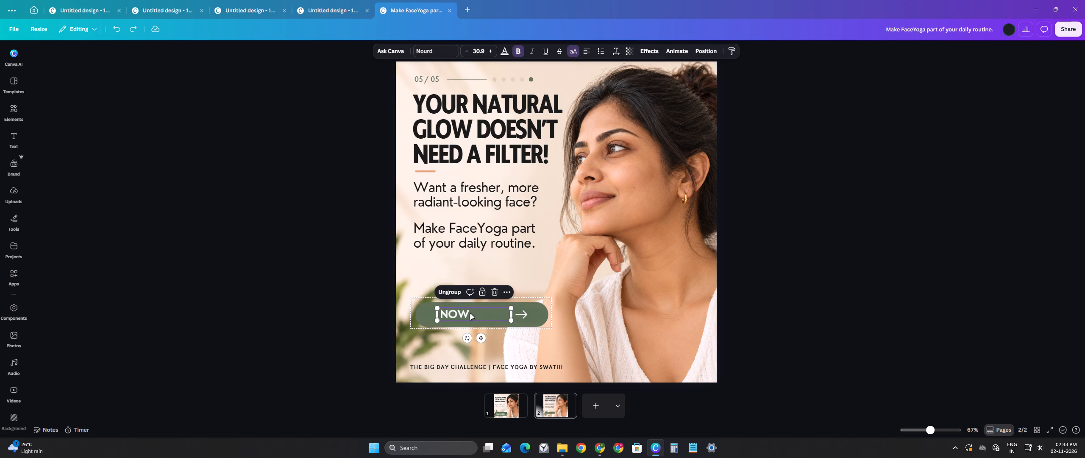
click(470, 314)
drag(470, 314, 425, 316)
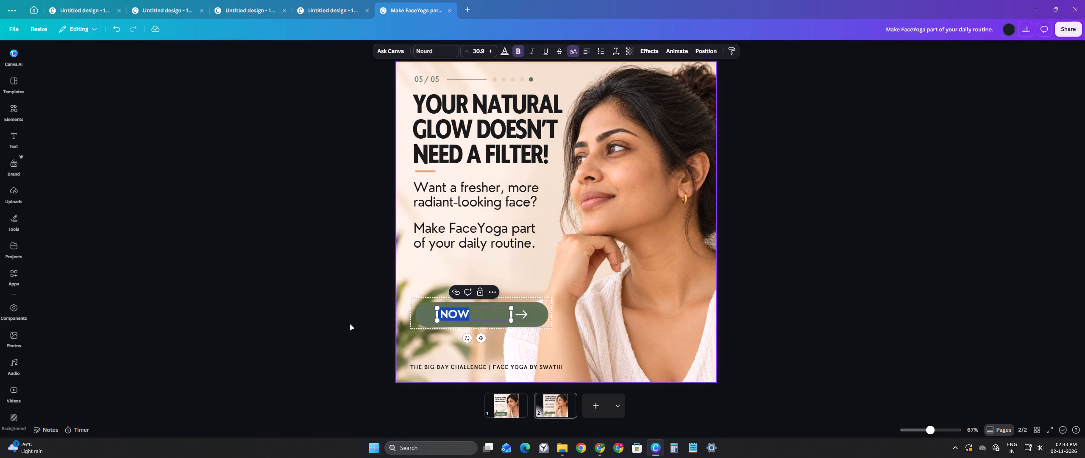
text(Make)
key(BackSpace)
key(BackSpace)
key(BackSpace)
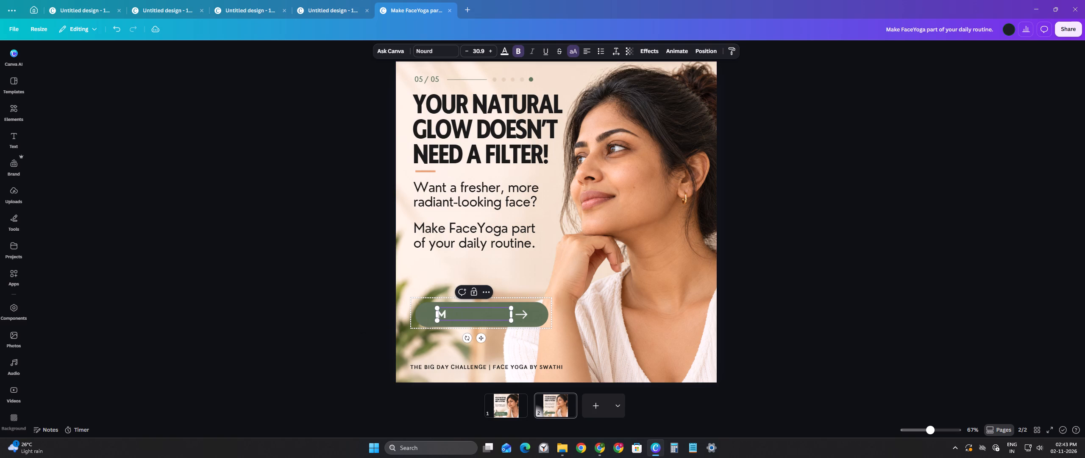
text(AK)
key(BackSpace)
key(BackSpace)
text(AKE)
key(space)
text(fACET)
key(BackSpace)
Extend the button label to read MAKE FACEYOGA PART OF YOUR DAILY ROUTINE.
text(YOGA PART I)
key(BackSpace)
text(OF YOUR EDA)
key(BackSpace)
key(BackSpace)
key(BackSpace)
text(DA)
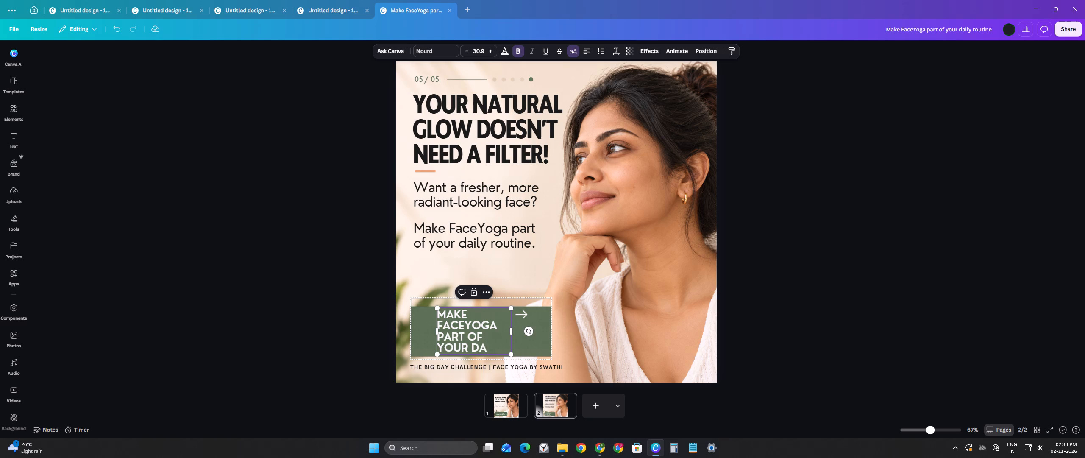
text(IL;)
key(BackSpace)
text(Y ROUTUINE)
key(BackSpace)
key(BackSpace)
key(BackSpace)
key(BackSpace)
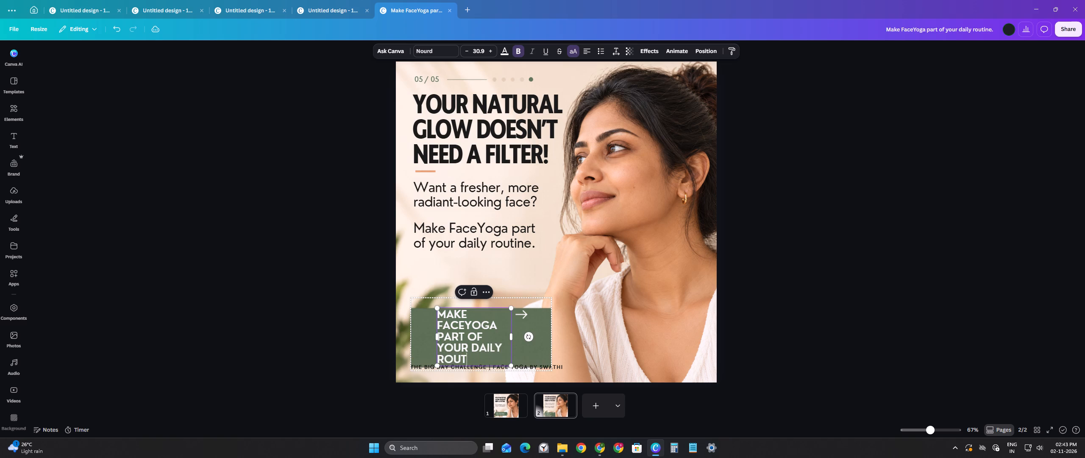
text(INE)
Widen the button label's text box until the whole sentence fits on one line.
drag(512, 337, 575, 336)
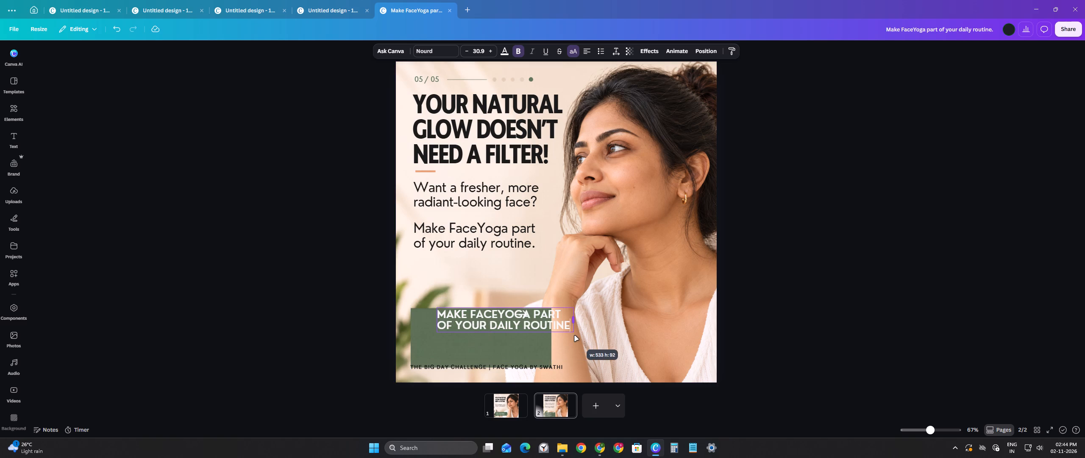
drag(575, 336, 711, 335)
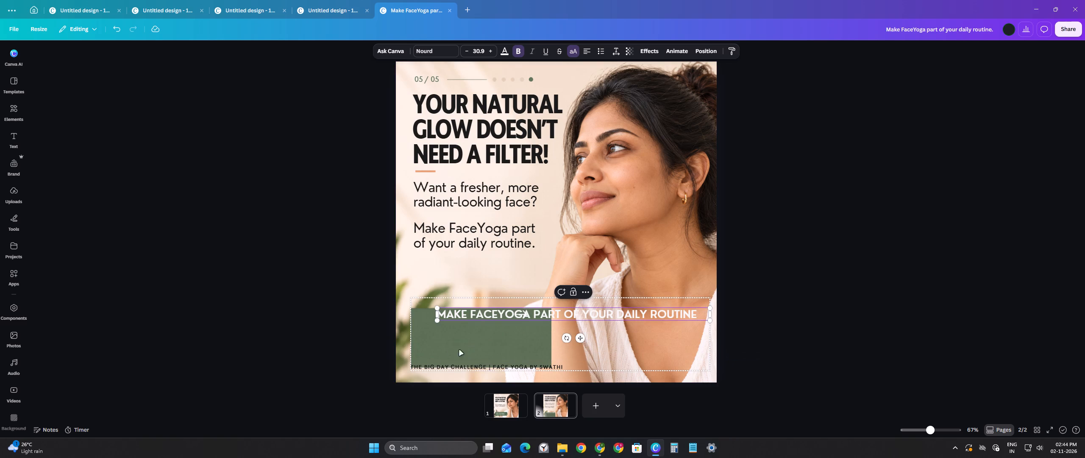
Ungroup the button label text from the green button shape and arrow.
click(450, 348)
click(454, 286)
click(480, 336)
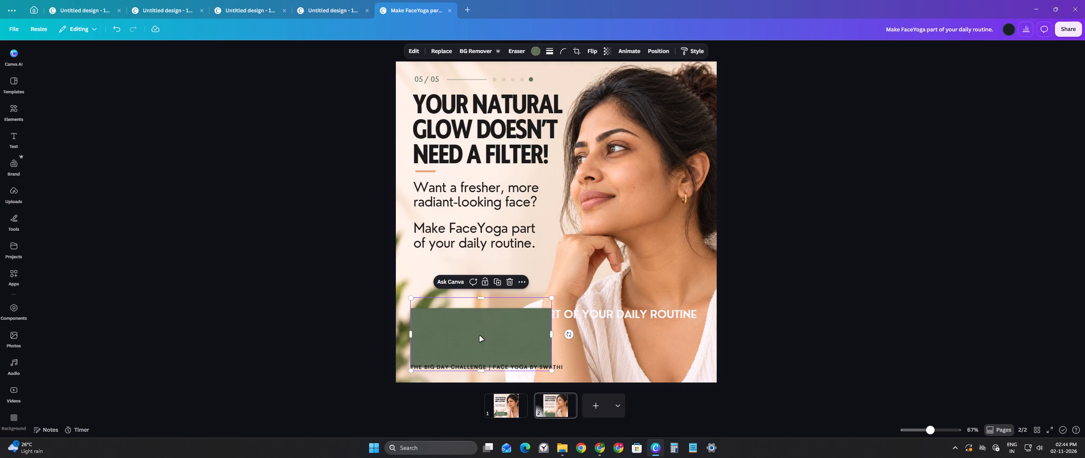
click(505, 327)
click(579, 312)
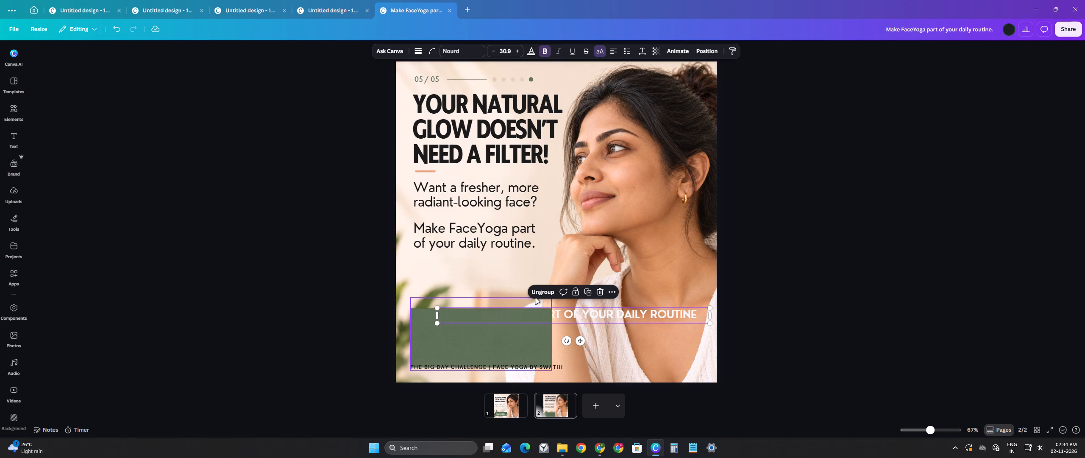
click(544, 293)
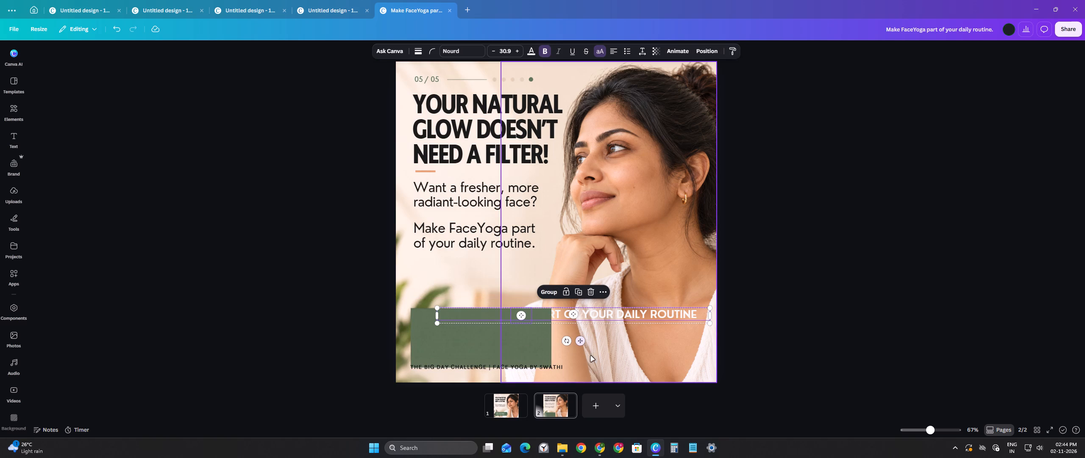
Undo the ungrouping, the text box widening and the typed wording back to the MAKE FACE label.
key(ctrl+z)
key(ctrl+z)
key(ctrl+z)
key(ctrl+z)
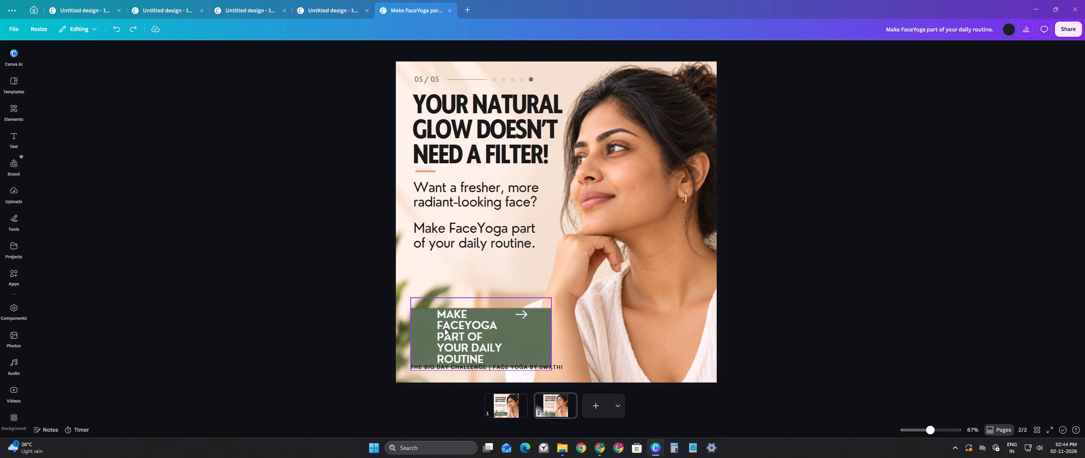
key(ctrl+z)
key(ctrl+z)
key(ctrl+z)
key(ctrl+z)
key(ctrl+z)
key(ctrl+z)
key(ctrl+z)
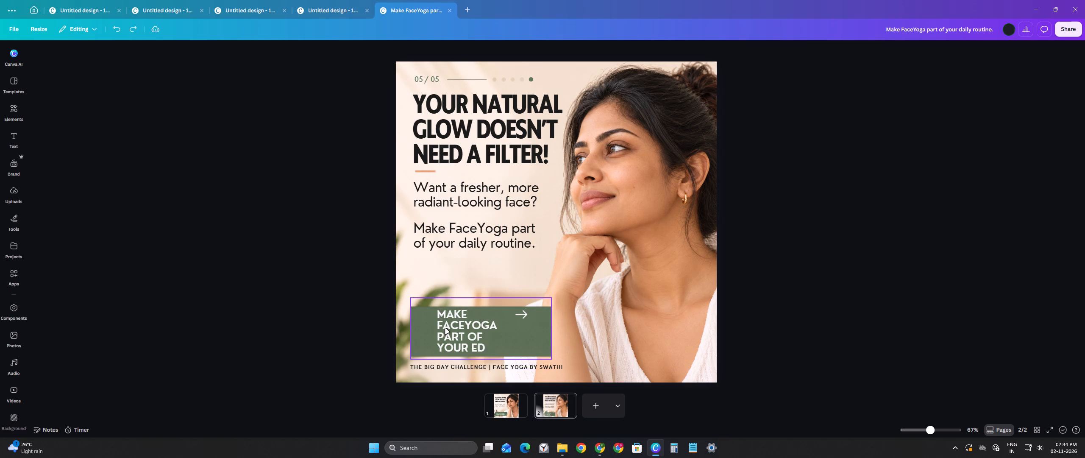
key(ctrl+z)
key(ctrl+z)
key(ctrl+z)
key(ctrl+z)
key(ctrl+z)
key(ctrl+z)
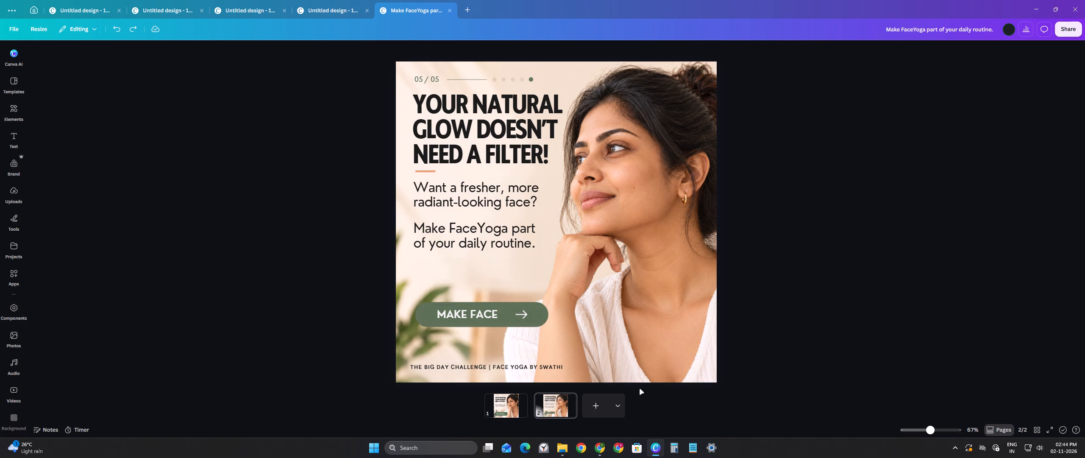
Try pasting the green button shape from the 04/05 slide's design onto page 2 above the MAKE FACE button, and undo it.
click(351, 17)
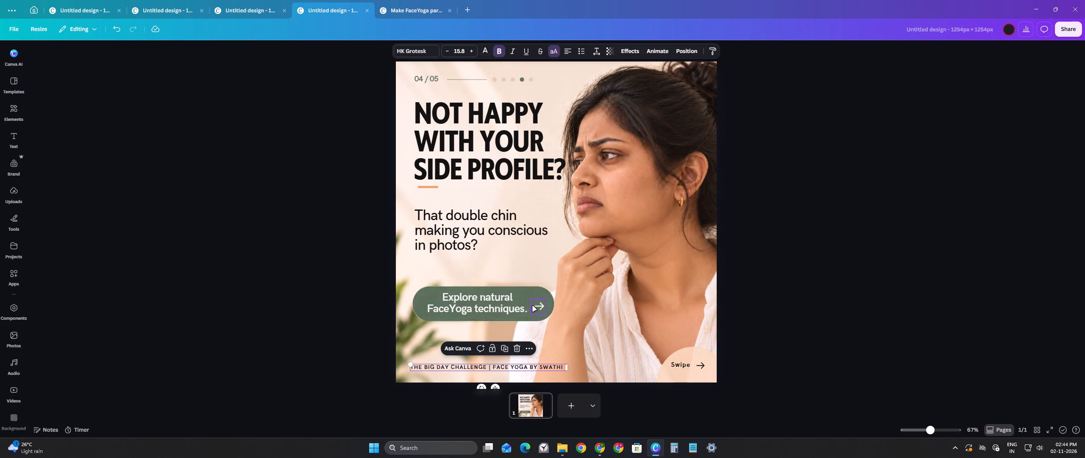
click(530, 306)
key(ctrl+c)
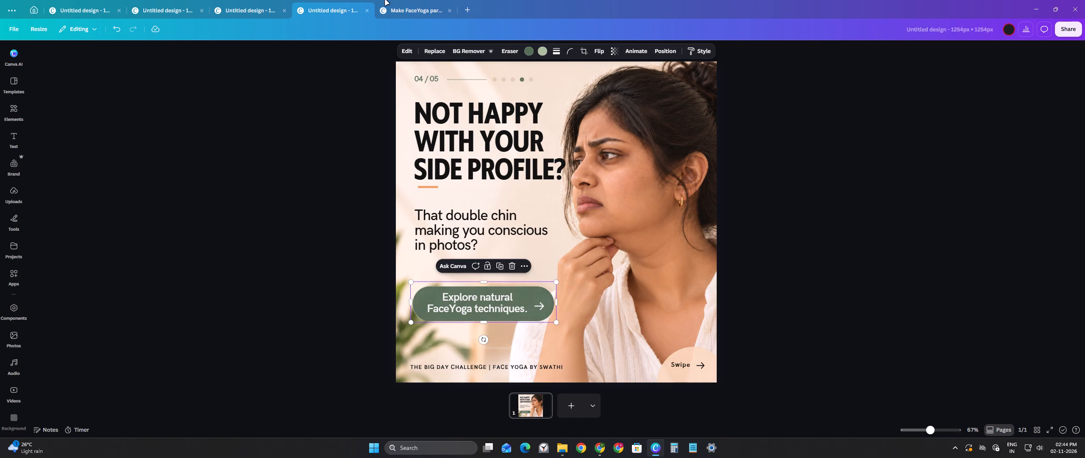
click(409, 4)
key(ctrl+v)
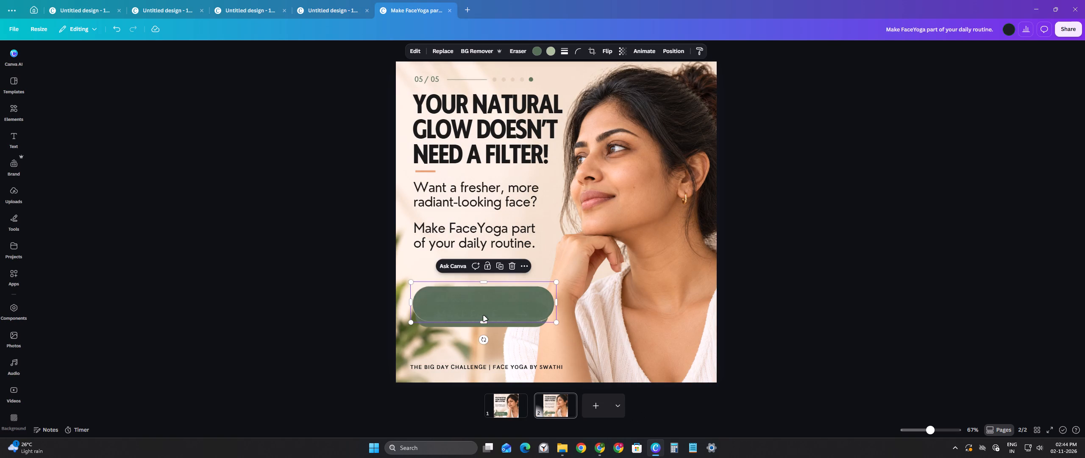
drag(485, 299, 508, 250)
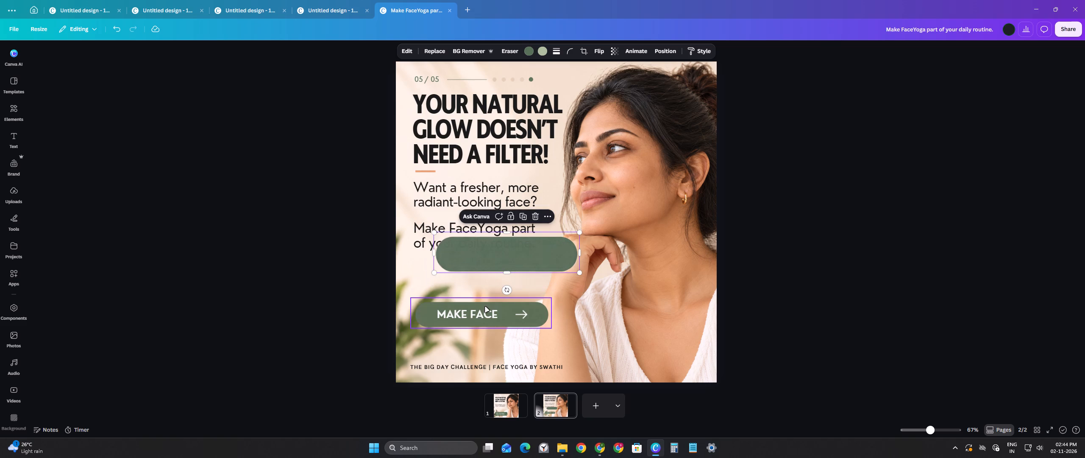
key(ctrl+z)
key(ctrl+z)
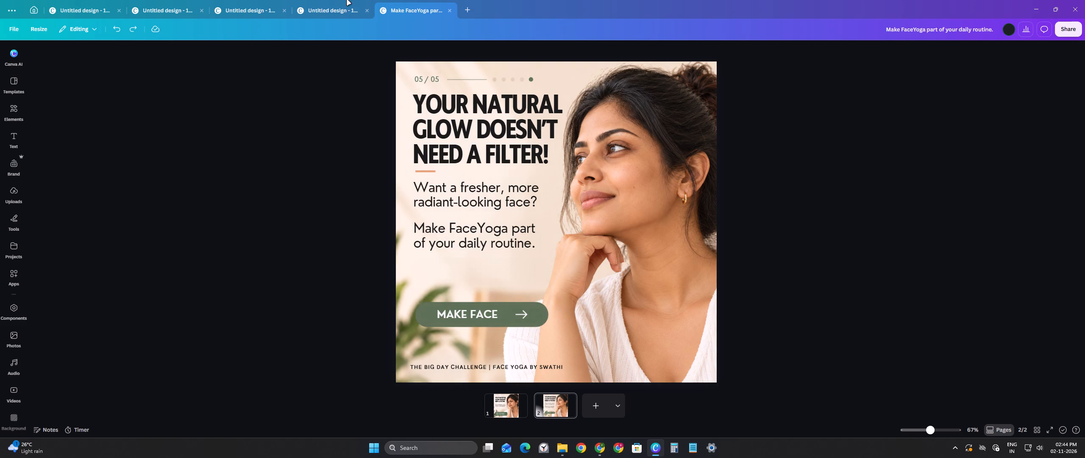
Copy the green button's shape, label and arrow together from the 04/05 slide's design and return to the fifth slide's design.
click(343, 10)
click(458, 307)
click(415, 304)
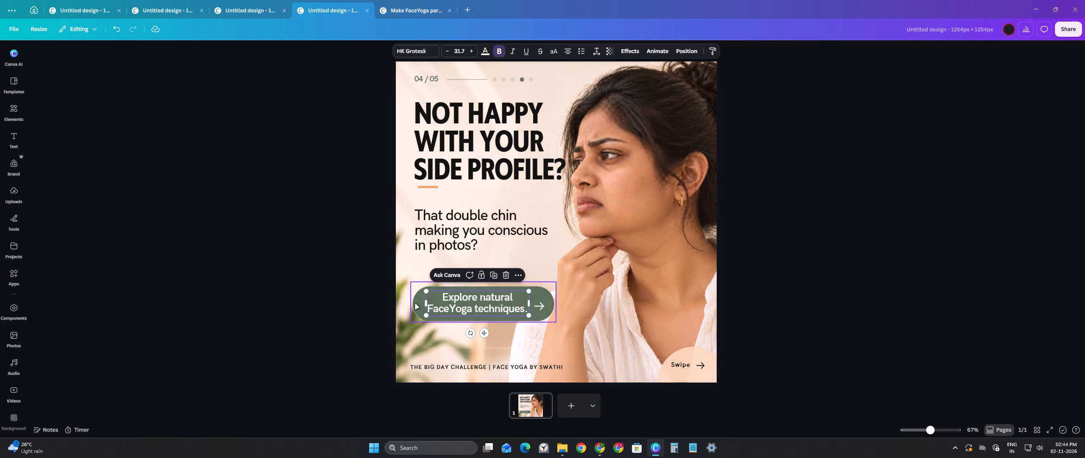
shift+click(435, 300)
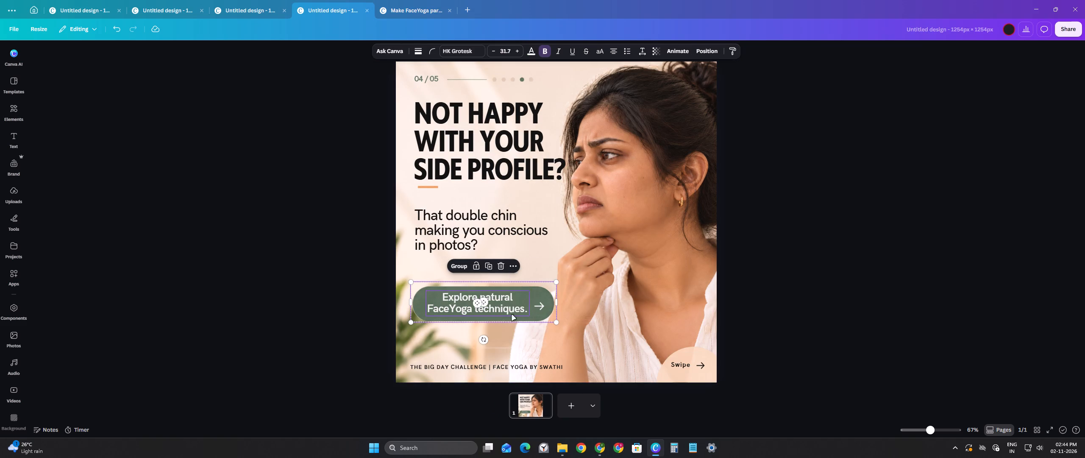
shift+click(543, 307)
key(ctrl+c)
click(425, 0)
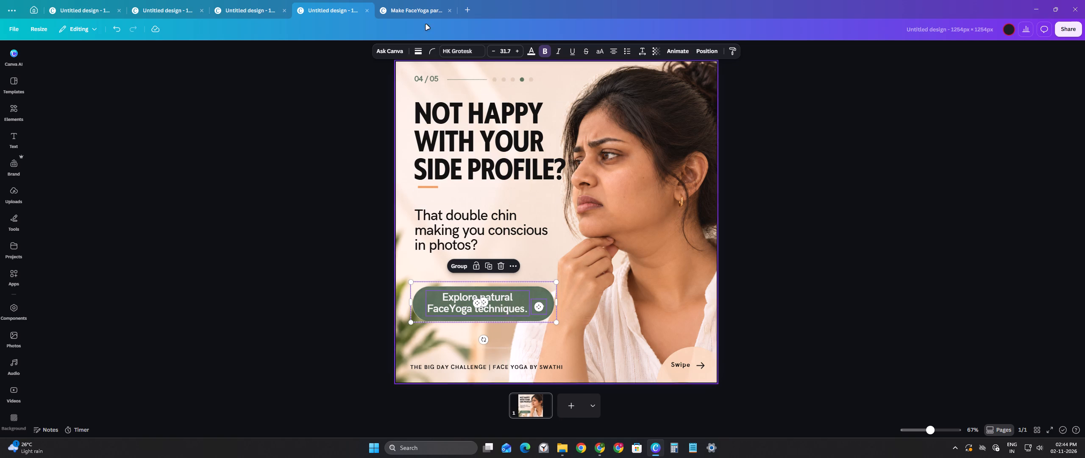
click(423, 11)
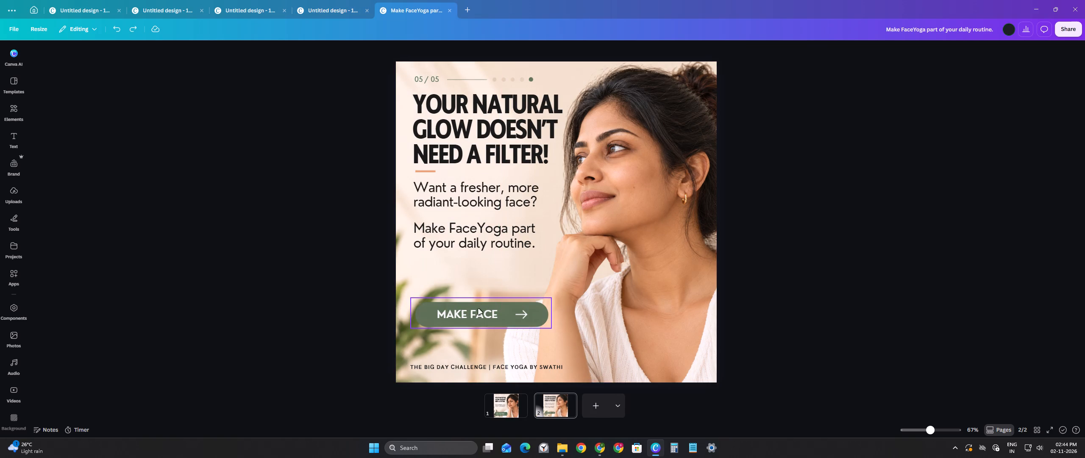
Compare with page 1, and on page 2 undo the earlier edits until the button label reads ENROLL NOW.
click(514, 411)
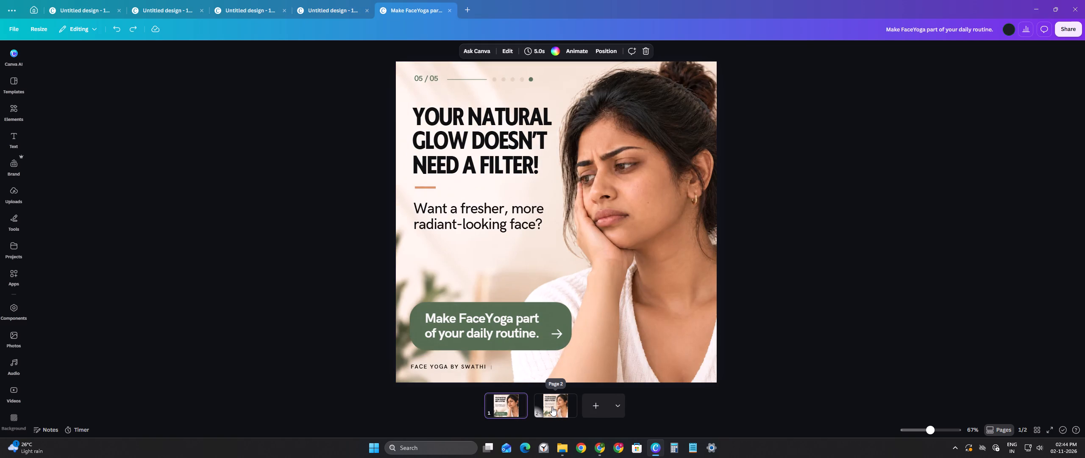
click(559, 402)
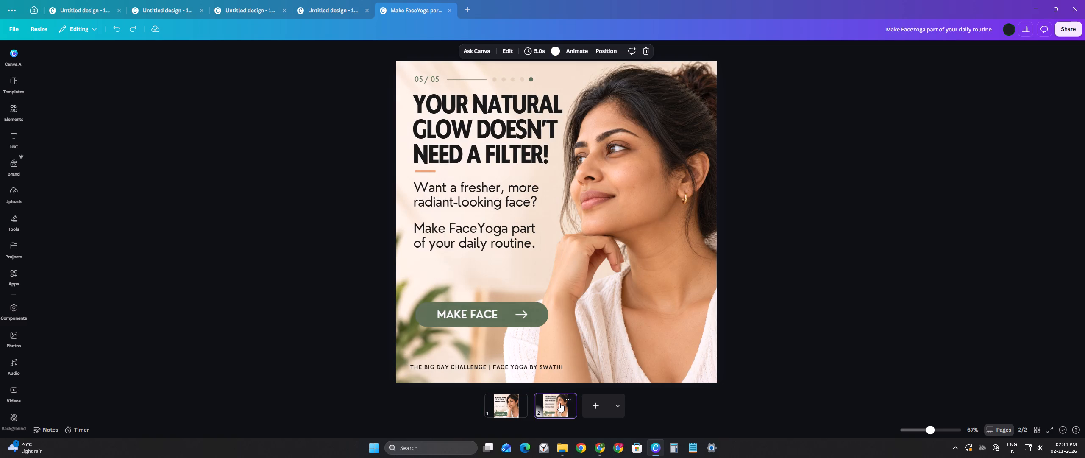
key(ctrl+z)
key(ctrl+z)
key(ctrl+z)
key(ctrl+z)
key(ctrl+z)
key(ctrl+z)
key(ctrl+z)
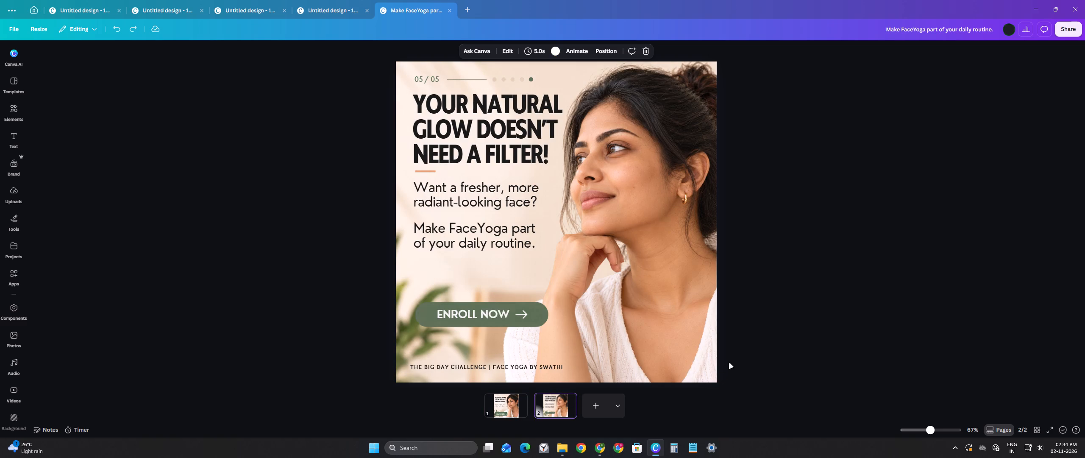
key(ctrl+z)
key(ctrl+z)
key(ctrl+z)
key(ctrl+z)
key(ctrl+z)
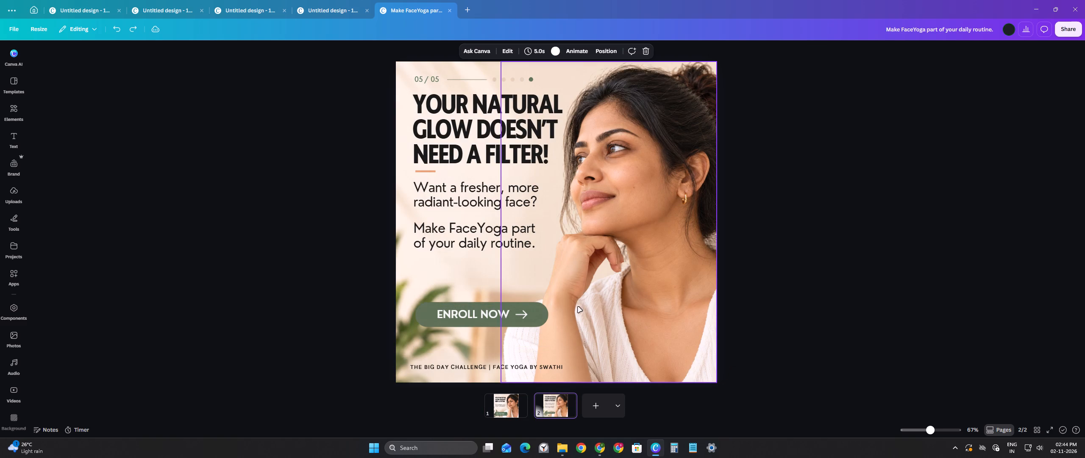
On page 1, move the "Want a fresher, more radiant-looking face?" text down towards the green button to free space under the headline.
click(508, 402)
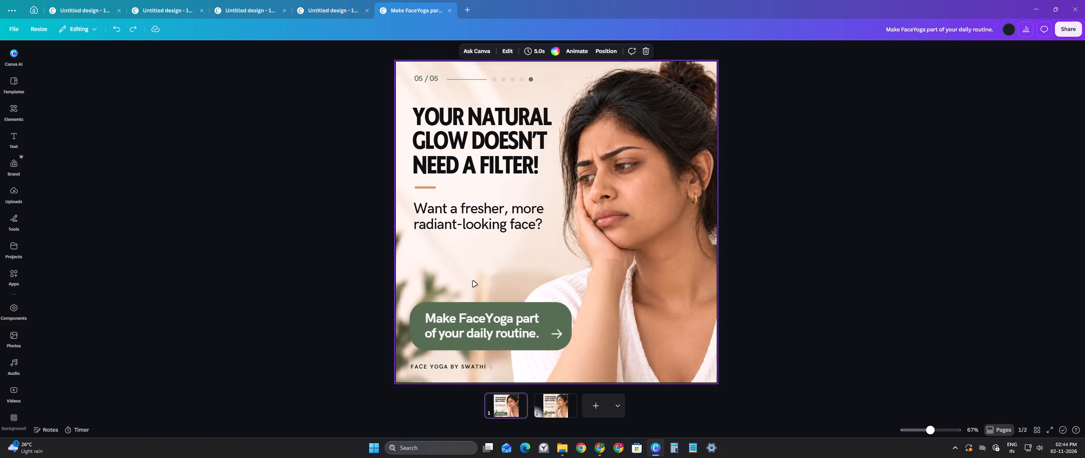
click(473, 208)
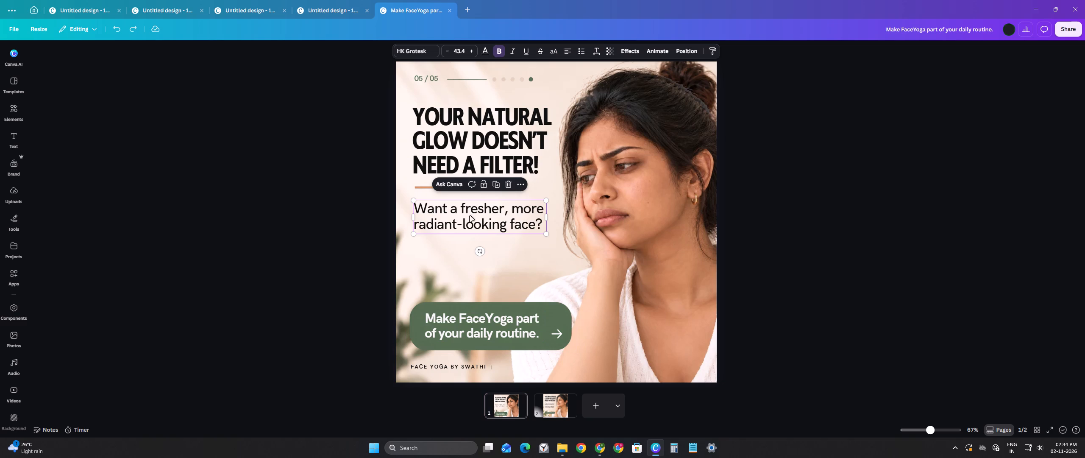
drag(470, 216, 470, 252)
Enlarge the YOUR NATURAL GLOW DOESN'T NEED A FILTER! headline to font size 78.3 and shift it slightly up and left.
click(467, 146)
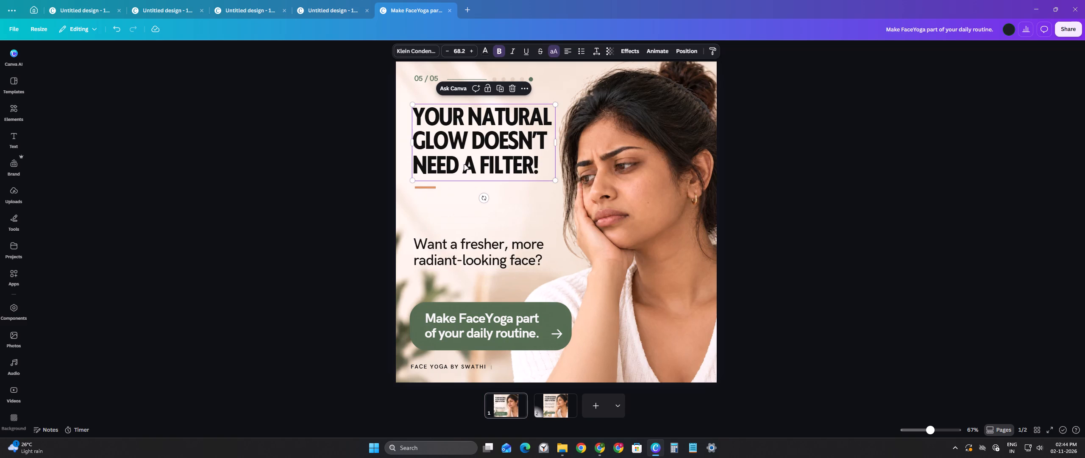
drag(555, 180, 569, 204)
drag(522, 159, 508, 155)
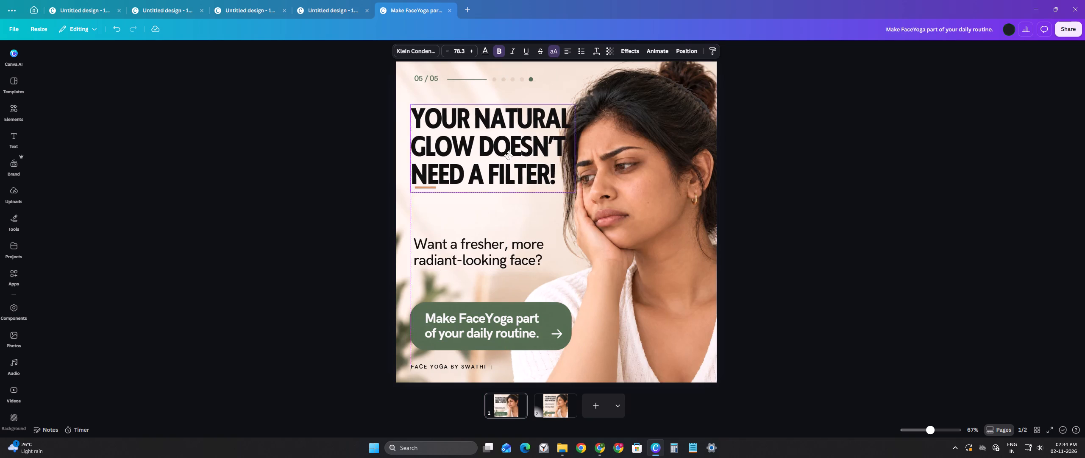
drag(508, 155, 516, 153)
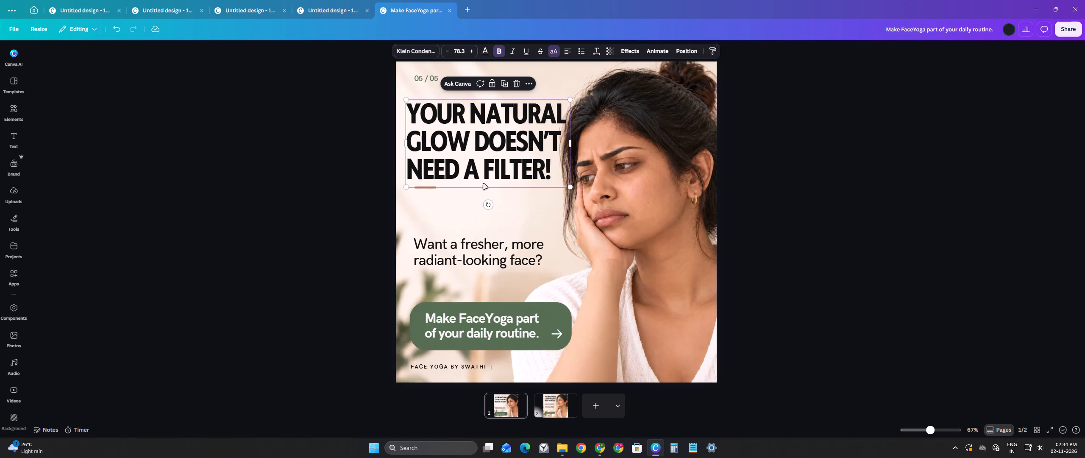
Shift the orange accent line slightly left so it lines up beneath the enlarged headline.
drag(430, 189, 428, 193)
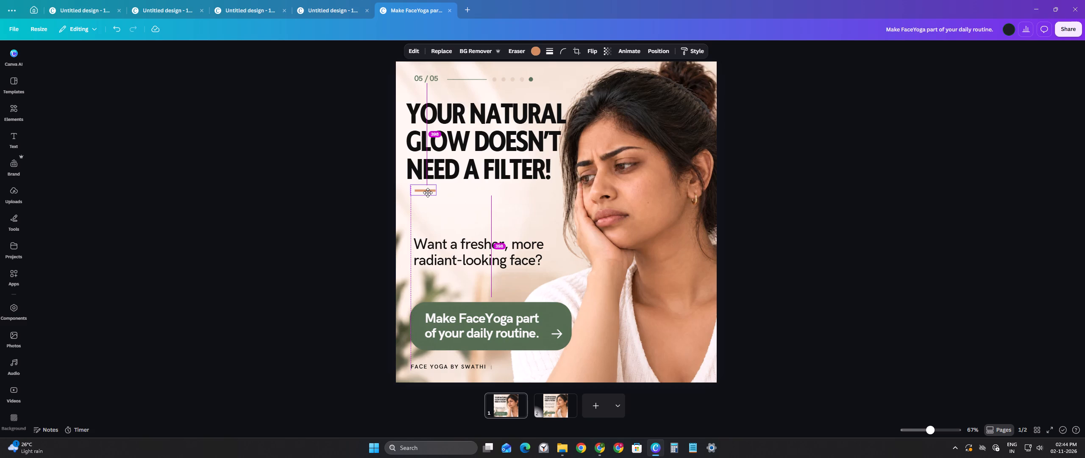
drag(428, 193, 426, 193)
click(351, 241)
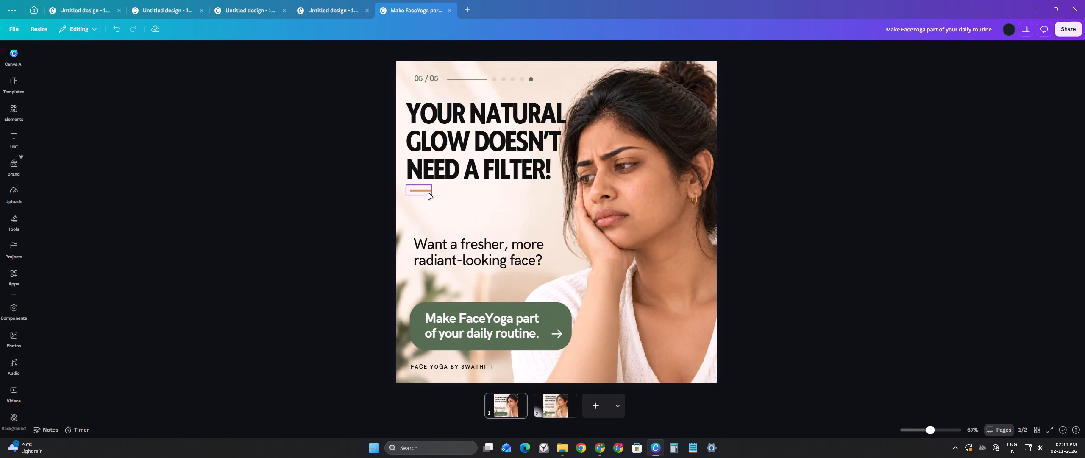
click(424, 193)
click(367, 245)
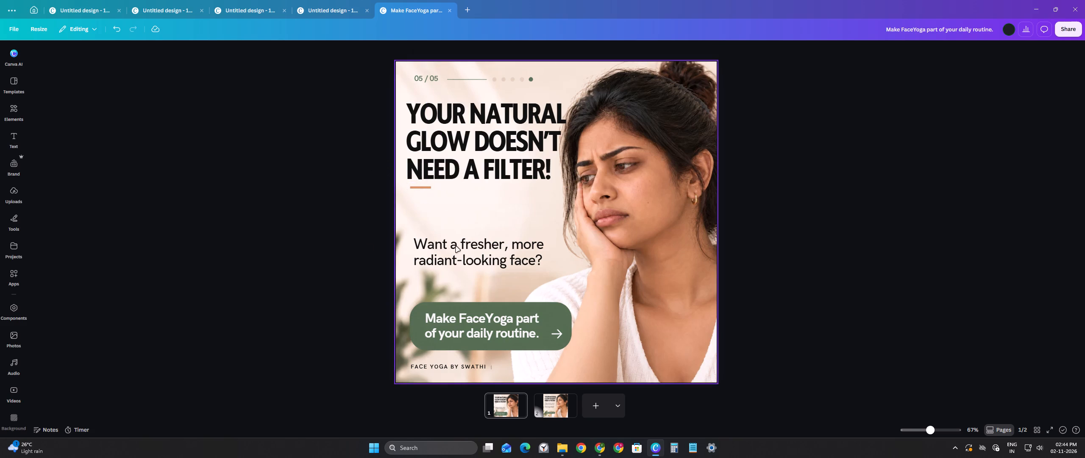
Move the "Want a fresher, more radiant-looking face?" text up slightly, between the accent line and the green button.
click(463, 247)
drag(463, 247, 463, 238)
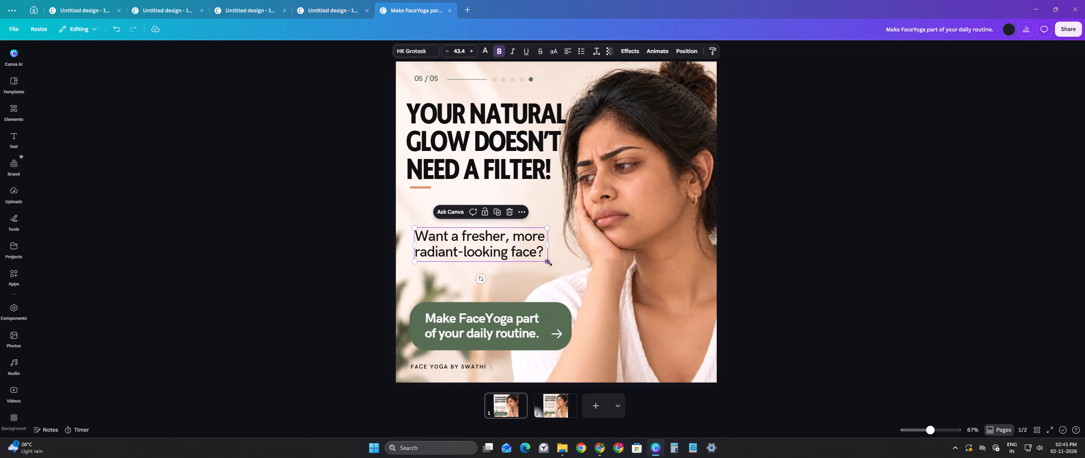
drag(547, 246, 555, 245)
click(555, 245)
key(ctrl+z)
Capitalise the first letters of the words "Fresher" and "More" in the text below the headline.
double_click(504, 238)
click(469, 237)
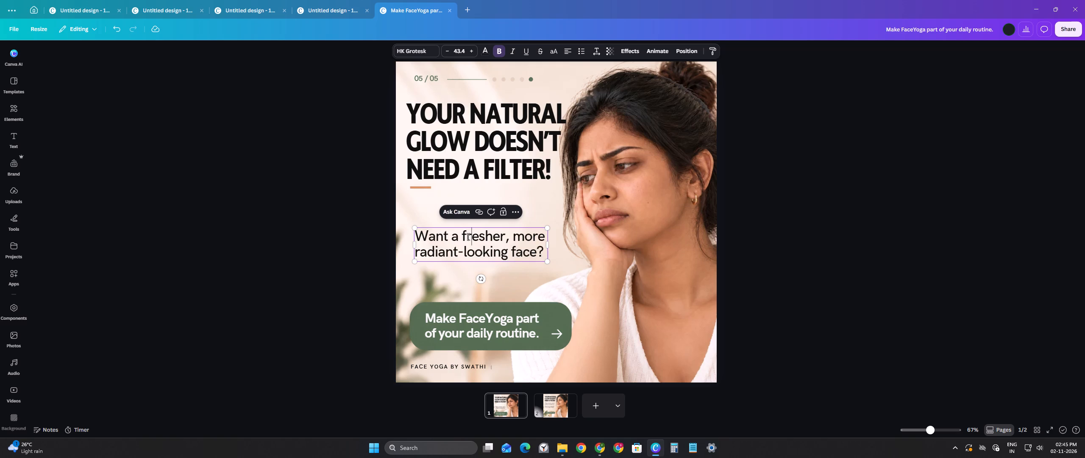
click(468, 237)
key(BackSpace)
key(shift+f)
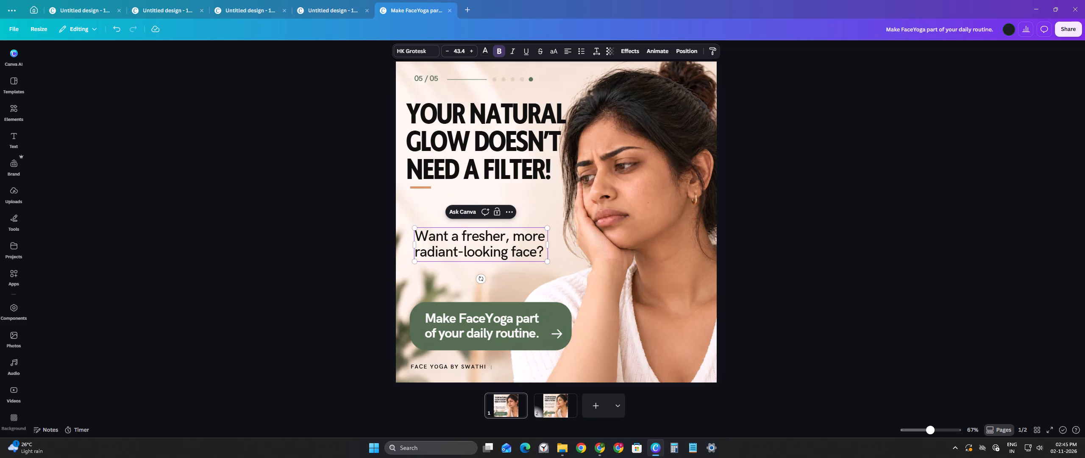
key(BackSpace)
key(f)
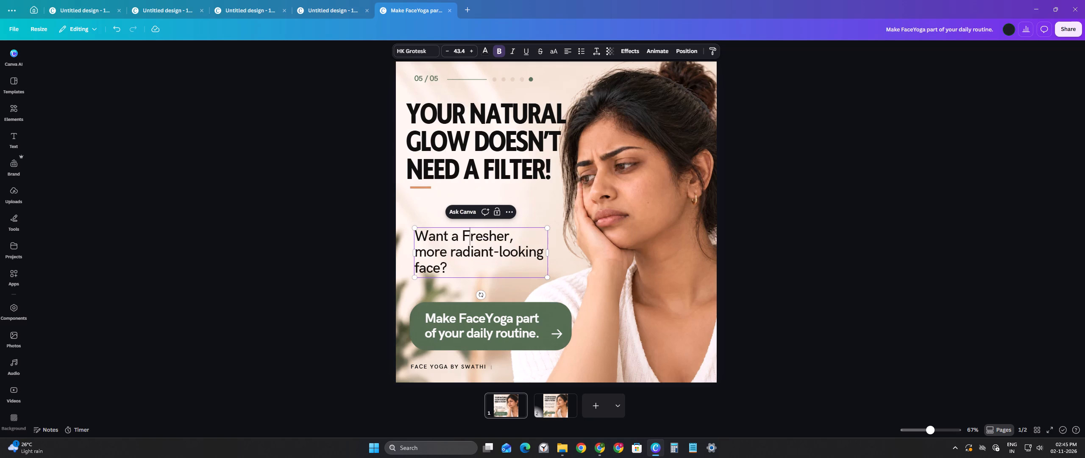
key(Down)
key(Left)
key(Left)
key(Left)
key(Left)
key(Left)
key(Left)
key(Left)
key(BackSpace)
key(shift+m)
Capitalise both parts of the hyphenated word so that it reads "Radiant-Looking".
key(Right)
key(Right)
key(Right)
key(Right)
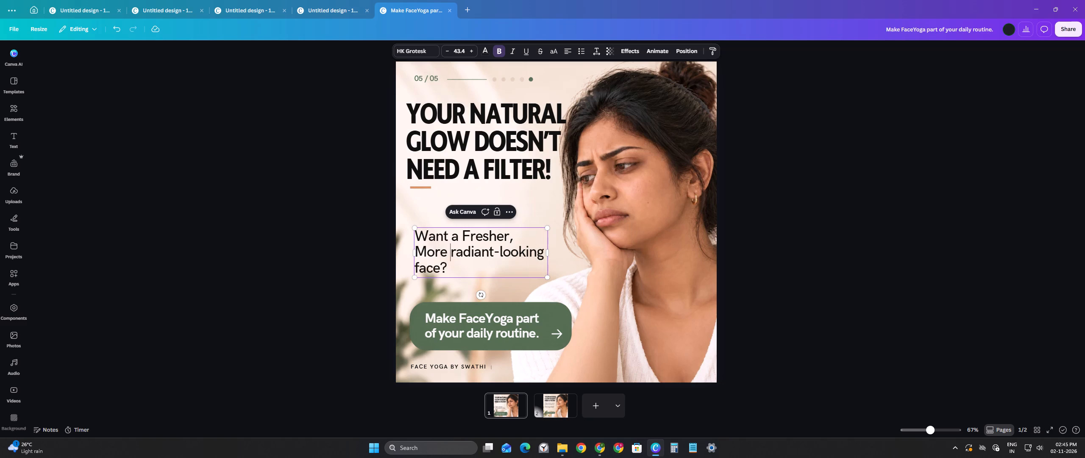
key(Right)
key(BackSpace)
key(shift+r)
key(Right)
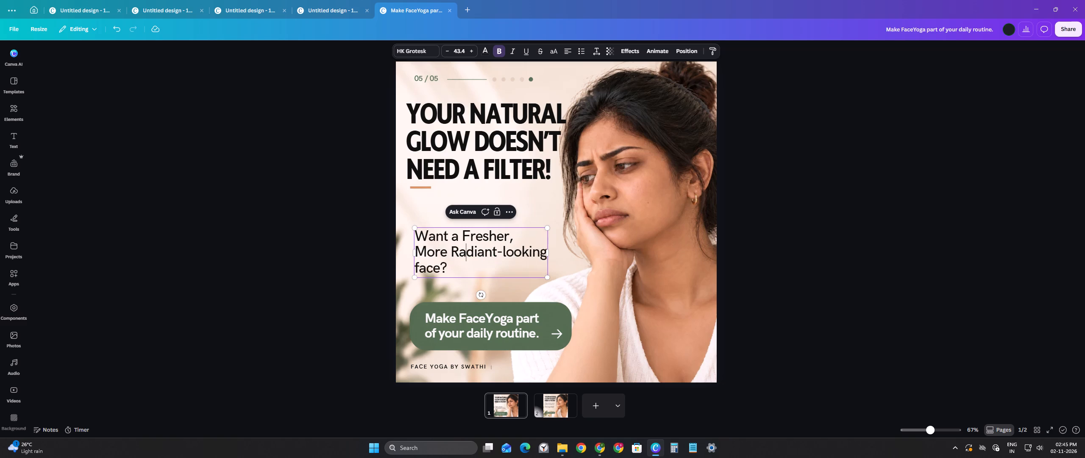
key(Right)
key(Right)
key(Right)
key(Right)
key(Right)
key(Right)
key(Right)
key(BackSpace)
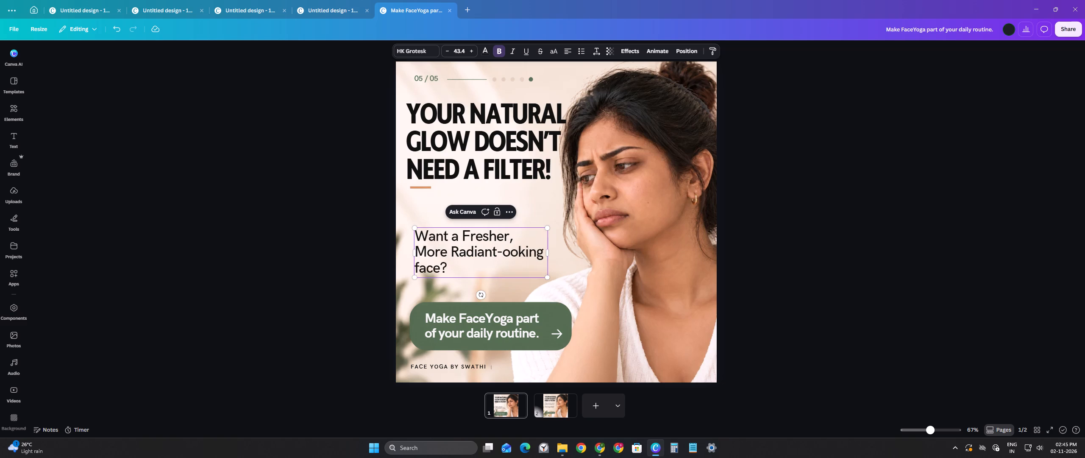
key(shift+l)
Capitalise the last word so that the question ends with "Face?".
key(Right)
key(Right)
key(Right)
key(Right)
key(Right)
key(Right)
key(Right)
key(Right)
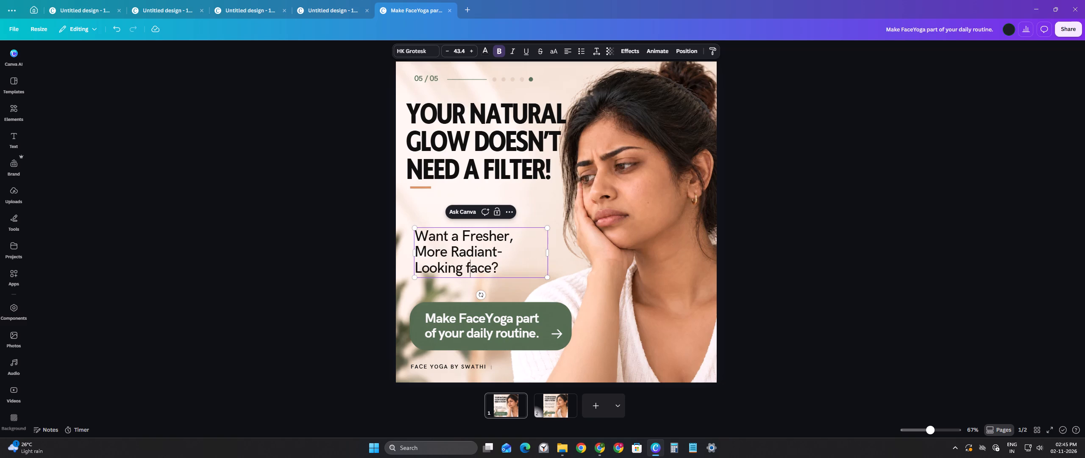
key(BackSpace)
key(shift+f)
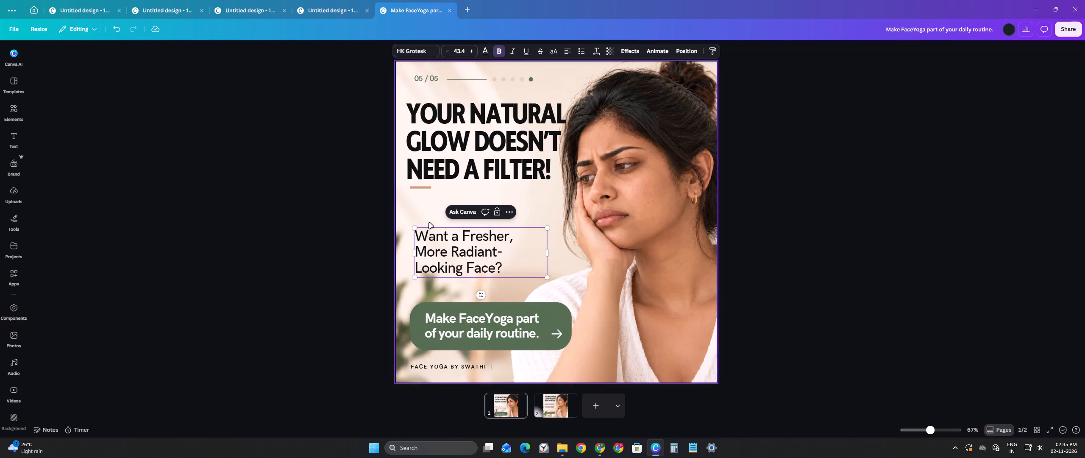
Widen the text box of the "Want a Fresher, More Radiant-Looking Face?" question until it fits on two lines.
drag(550, 254, 551, 254)
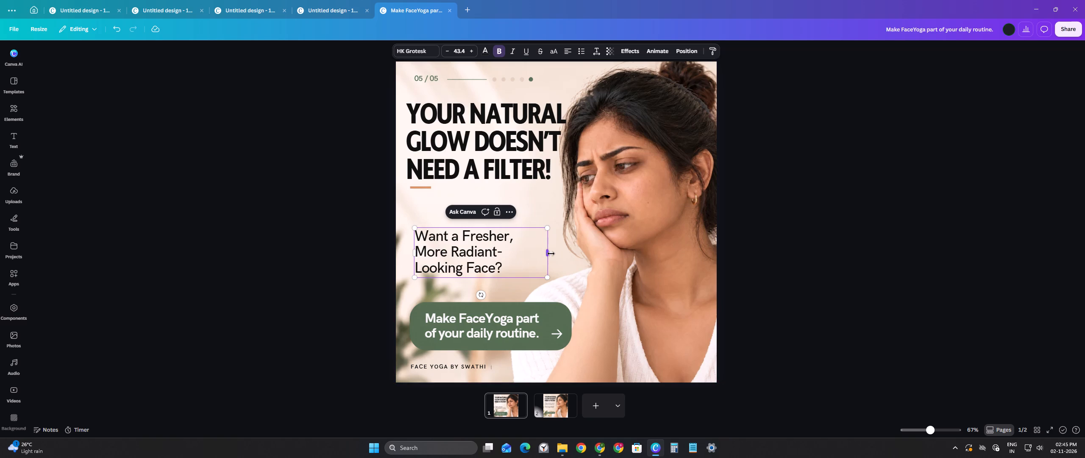
drag(551, 254, 583, 256)
click(260, 226)
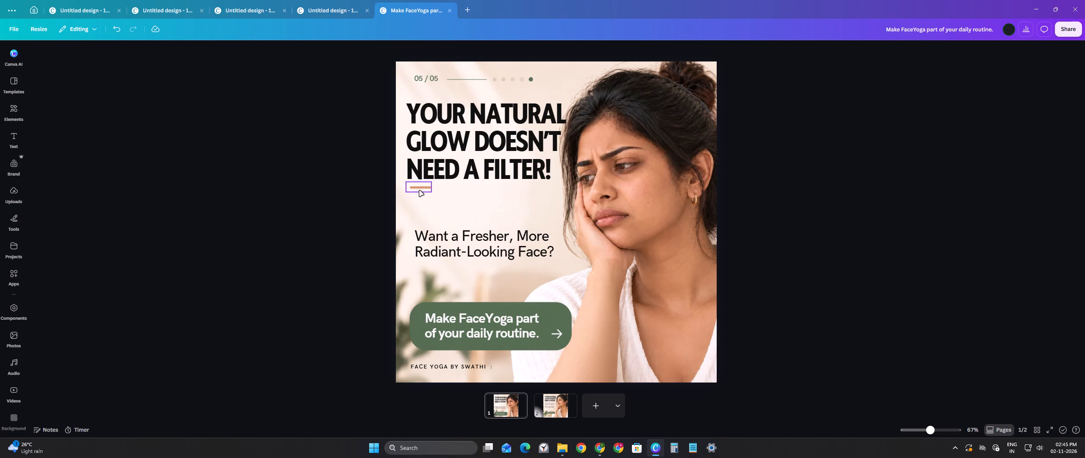
Move the green call-to-action button shape and its "Make FaceYoga part of your daily routine." text up, closer to the question.
click(462, 319)
shift+click(411, 321)
drag(443, 304, 443, 293)
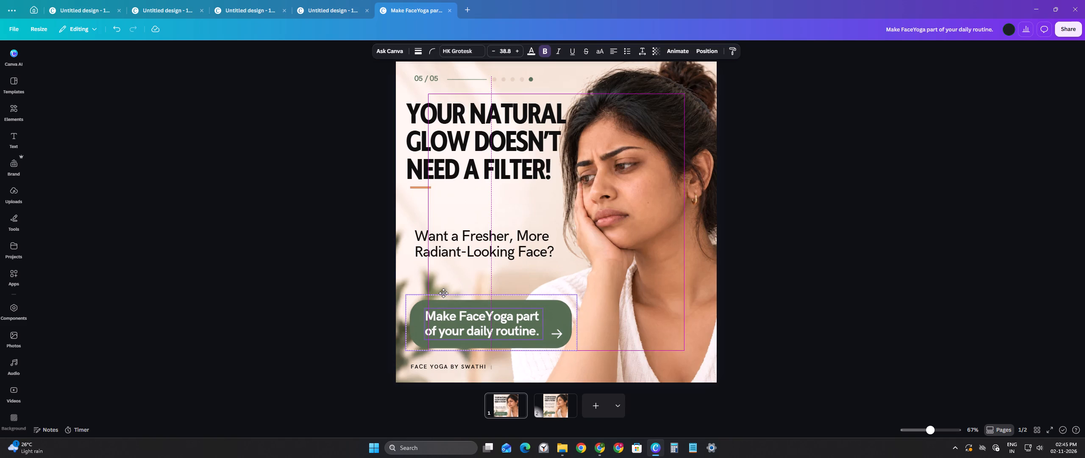
drag(443, 293, 443, 279)
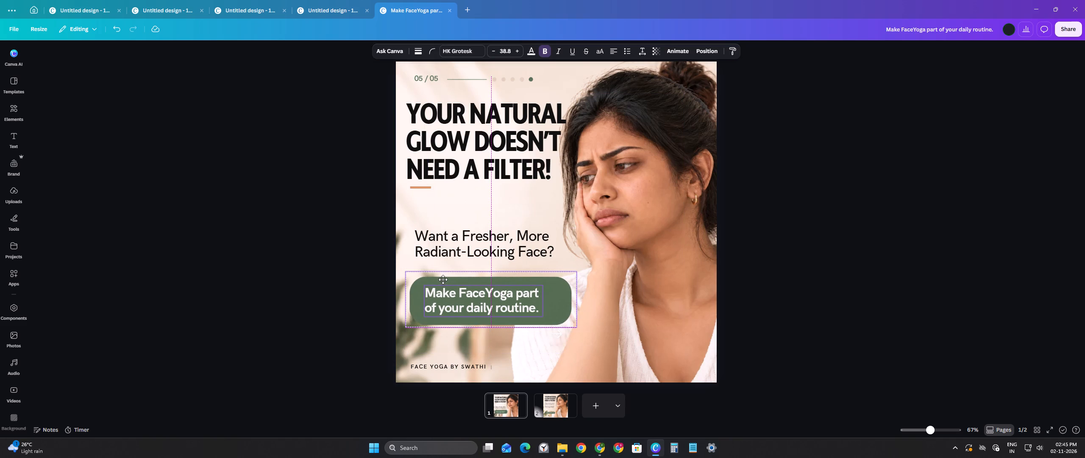
drag(443, 279, 443, 282)
Move the "Want a Fresher, More Radiant-Looking Face?" question up and align its left edge with the headline.
drag(439, 245, 434, 232)
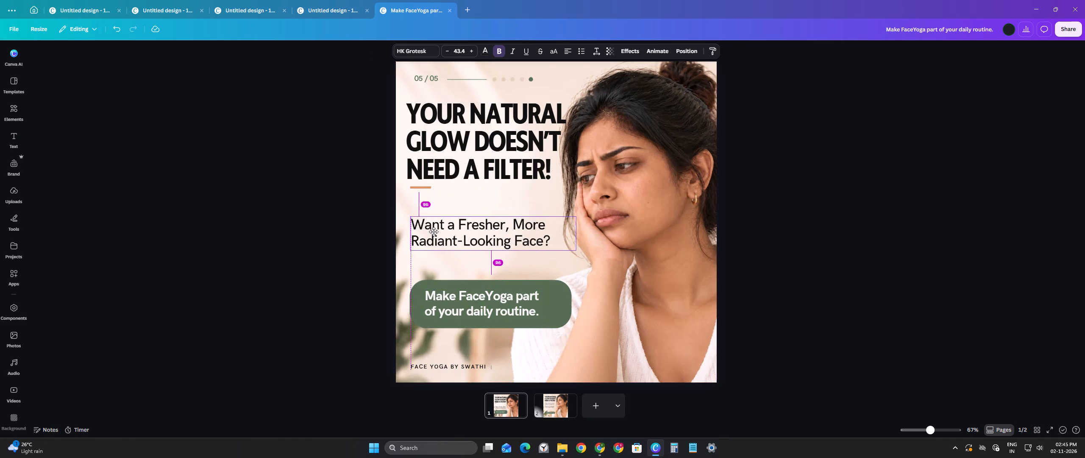
drag(434, 232, 434, 231)
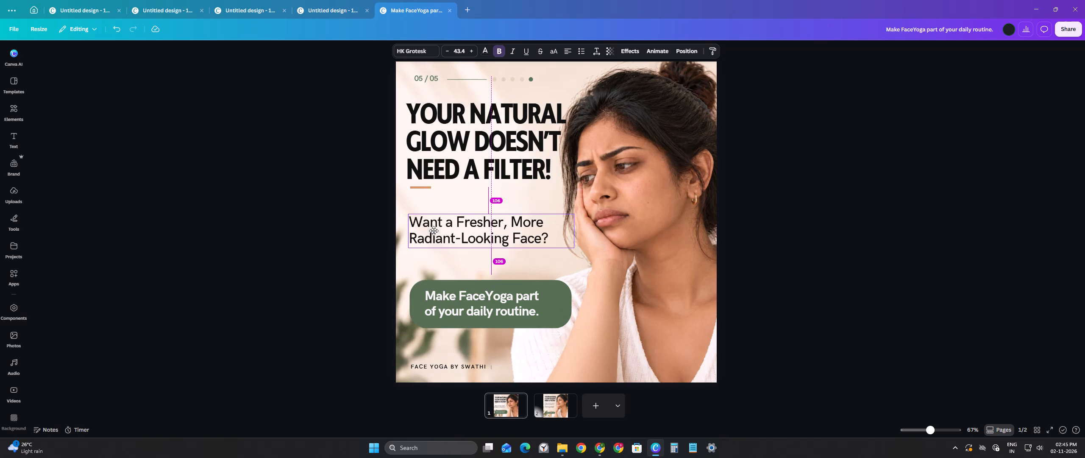
drag(434, 231, 430, 231)
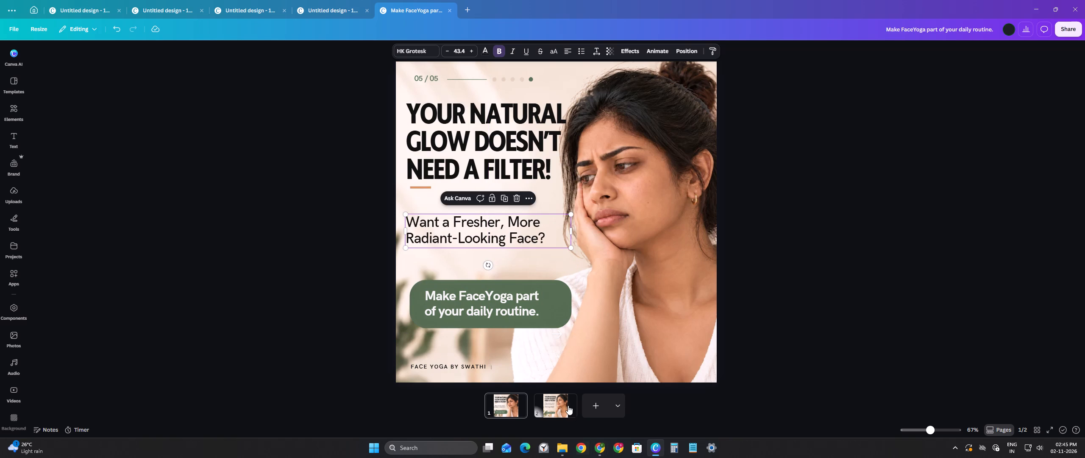
Delete the photo of the worried-looking woman from page 1 after comparing with page 2.
click(565, 403)
click(502, 405)
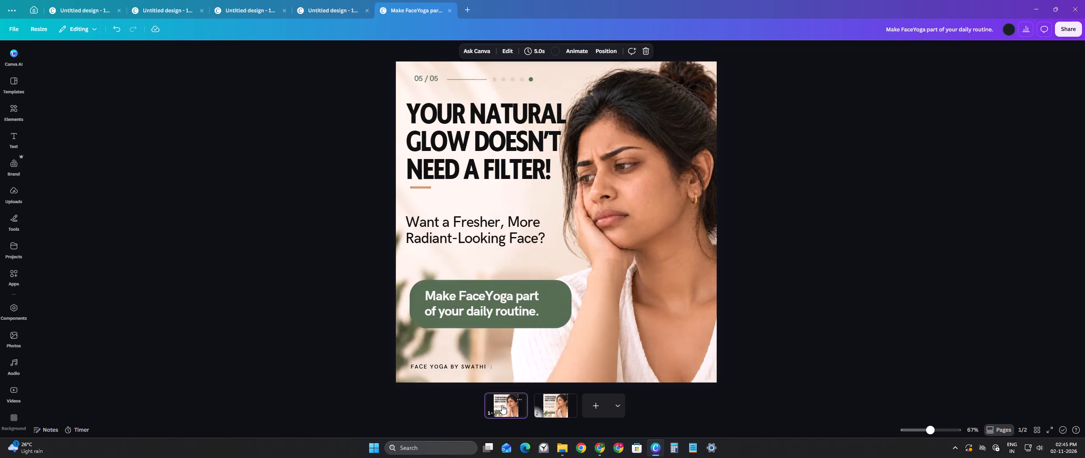
click(660, 232)
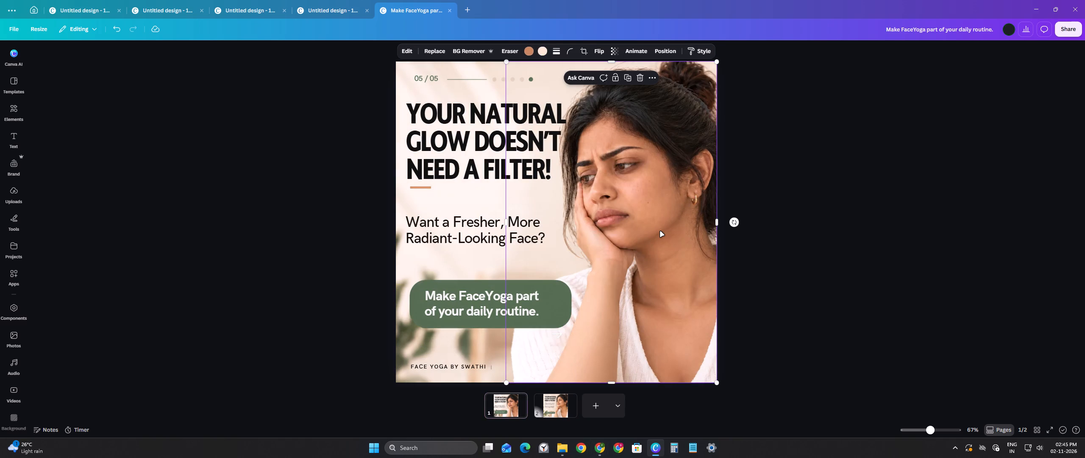
key(Delete)
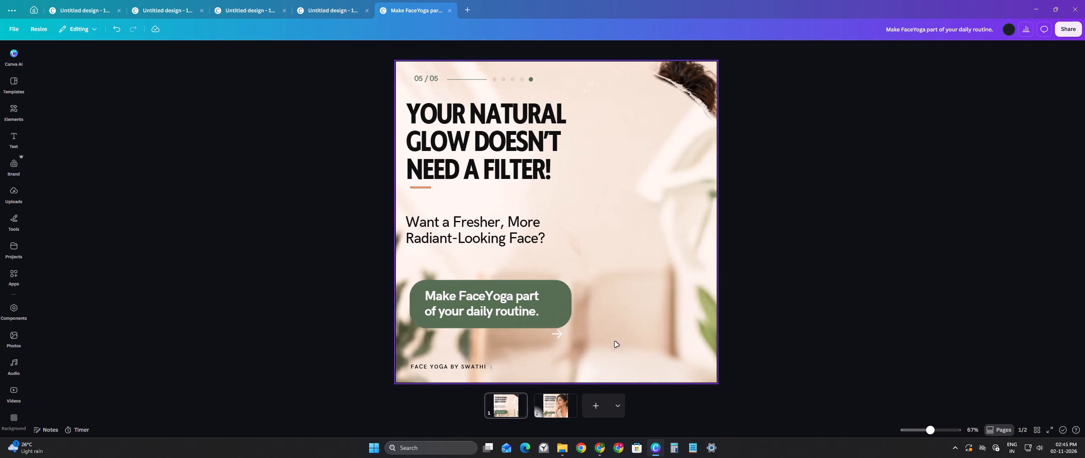
Copy the photo of the woman gazing upward from page 2 and paste it onto page 1.
click(564, 416)
click(609, 289)
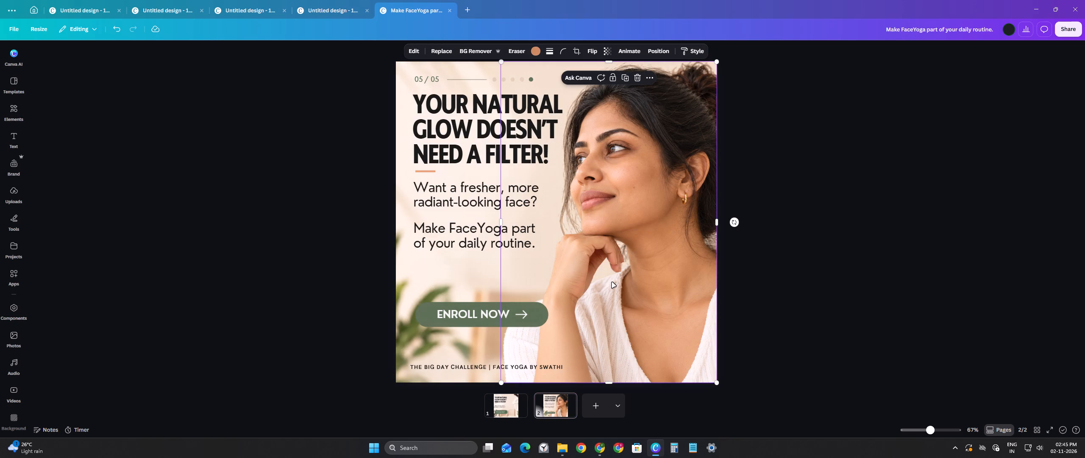
key(ctrl+c)
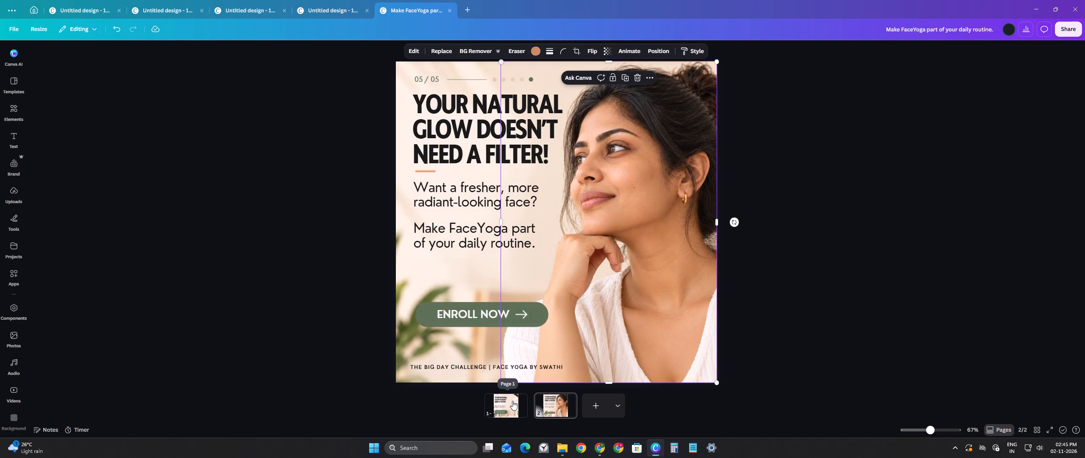
click(512, 401)
key(ctrl+v)
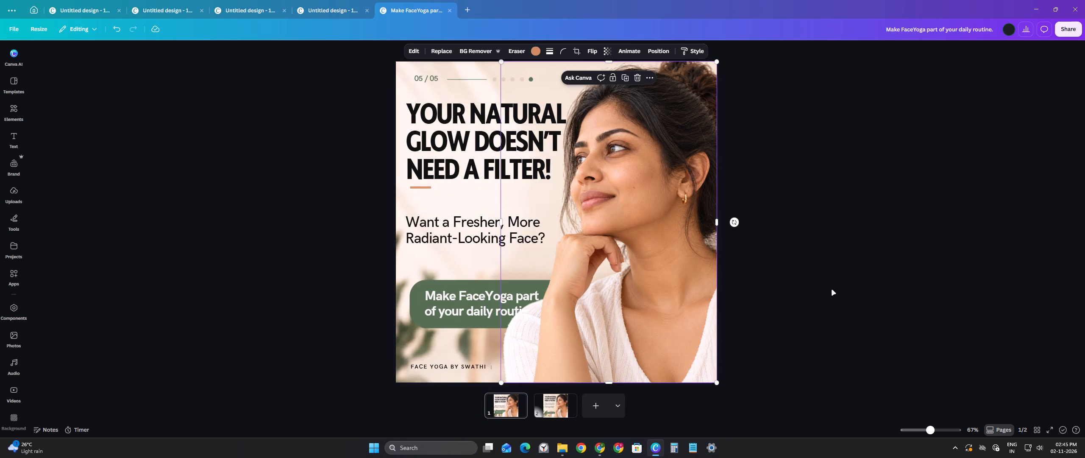
Send the pasted photo to the back so that it sits behind the green call-to-action button.
click(651, 46)
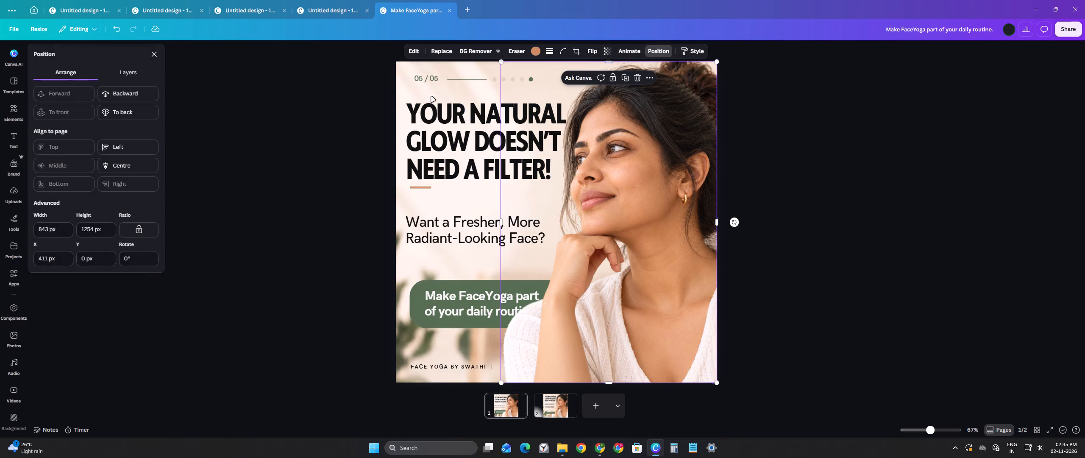
click(117, 111)
click(302, 222)
click(302, 225)
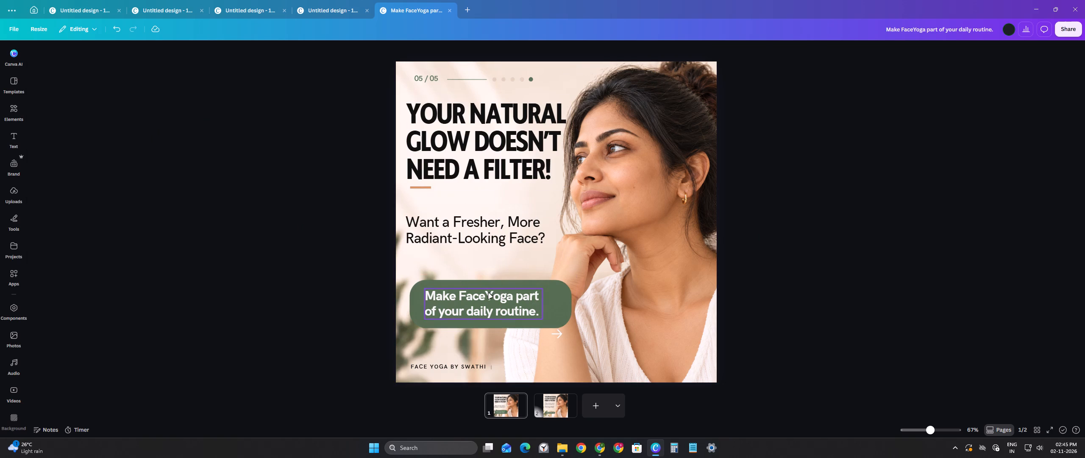
Move the white arrow up onto the green button, beside the call-to-action text.
drag(558, 334, 555, 304)
Scale the "Make FaceYoga part of your daily routine." text down to a font size of about 31.6.
click(513, 306)
drag(542, 320, 534, 318)
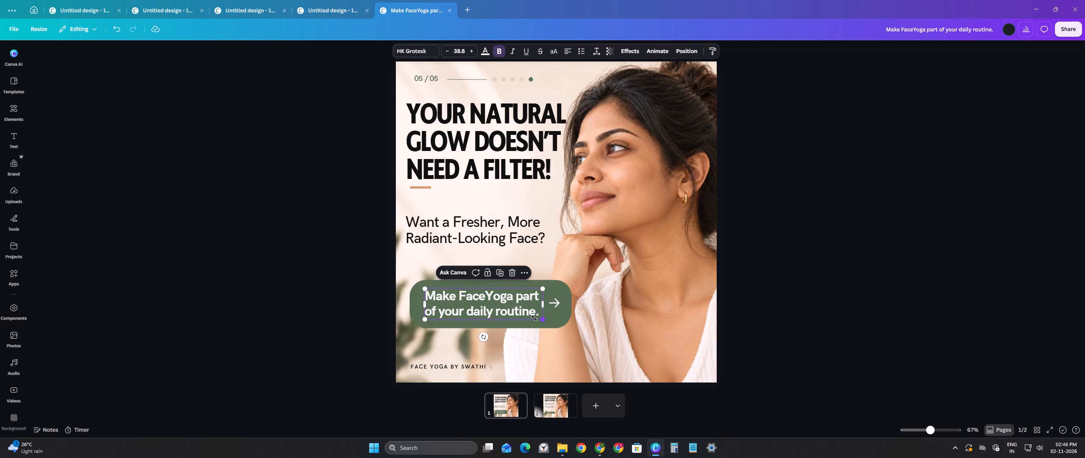
drag(534, 318, 520, 315)
Shrink the green button shape proportionally to suit the smaller call-to-action text.
click(557, 327)
drag(575, 330, 533, 321)
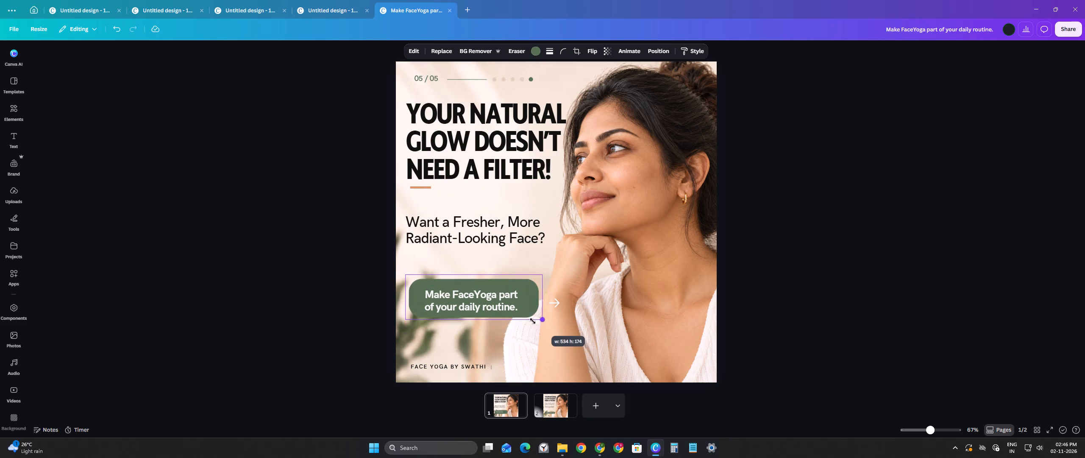
drag(533, 321, 561, 325)
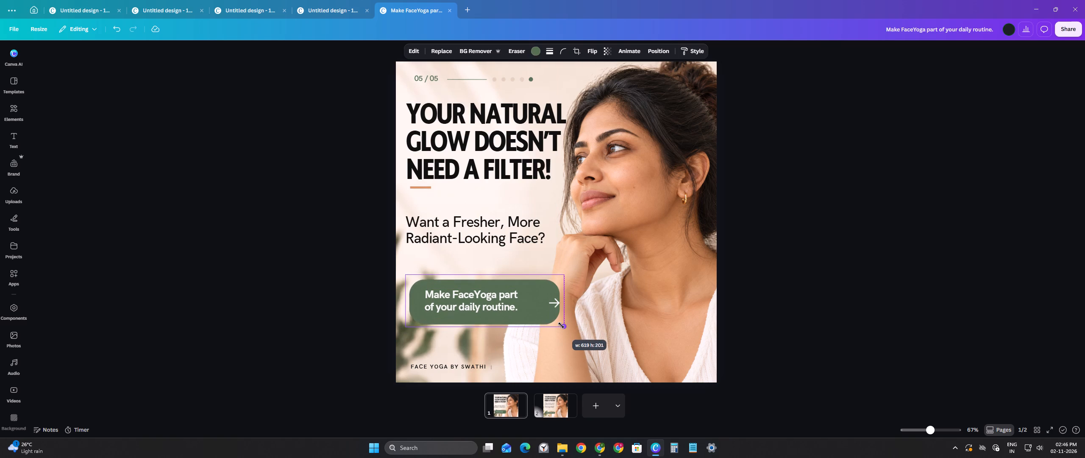
drag(561, 325, 556, 317)
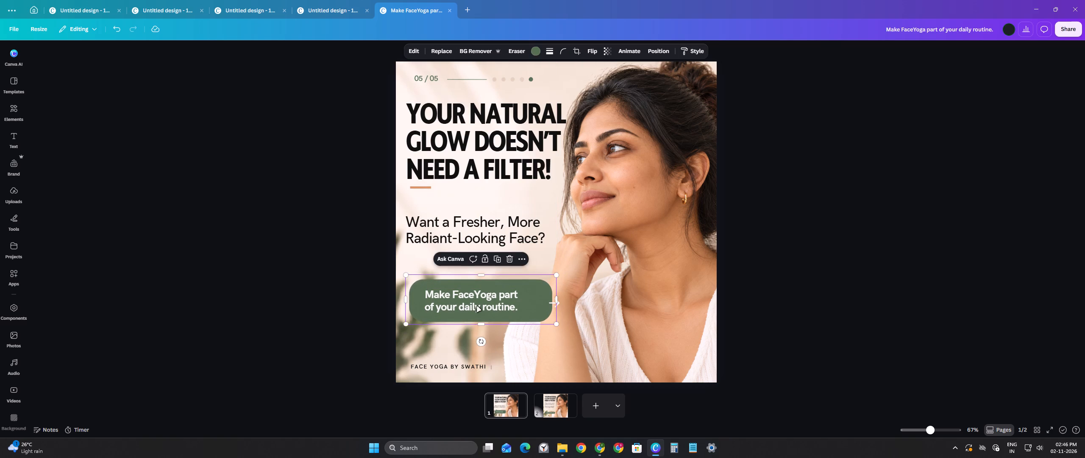
Shift the call-to-action text slightly up and towards the left edge of the green button.
click(477, 307)
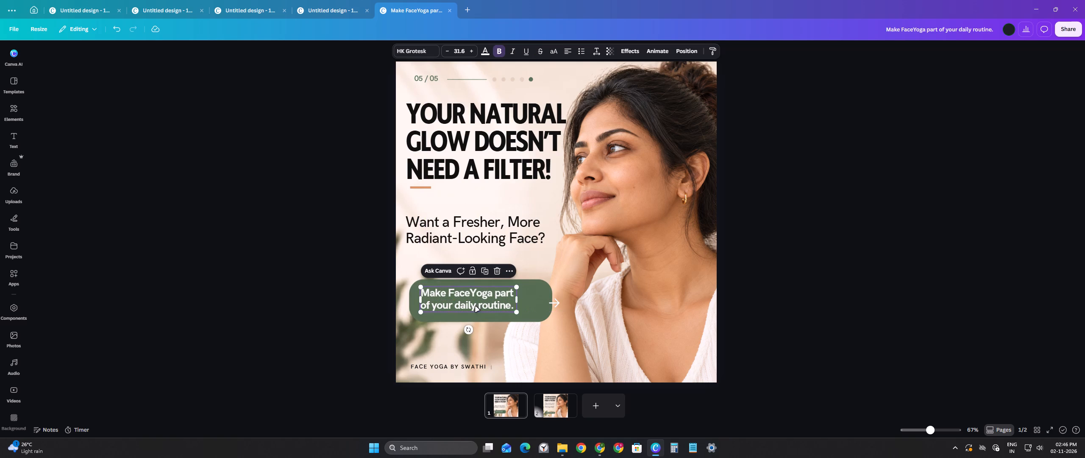
Move the white arrow inside the resized green button and nudge it level with the middle of the two-line text.
drag(556, 304, 531, 303)
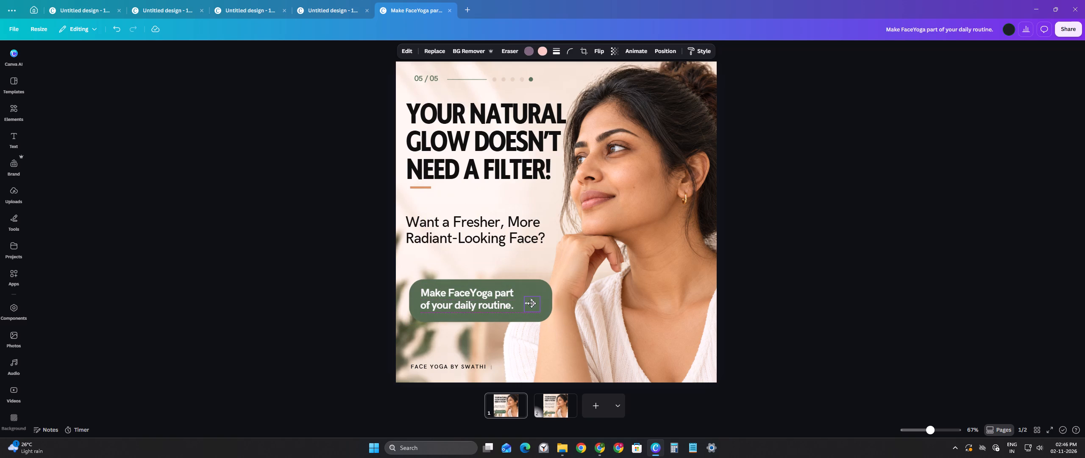
drag(531, 303, 531, 301)
key(Down)
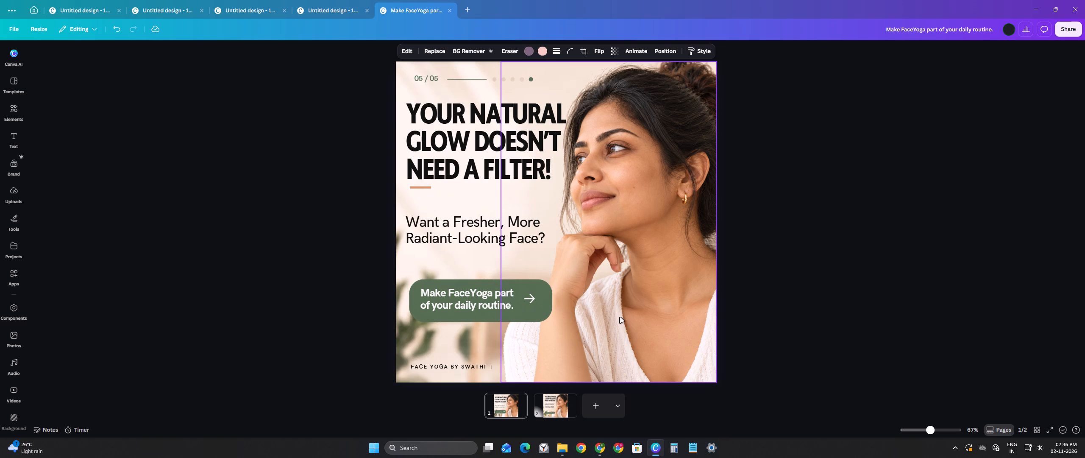
key(Right)
key(Right)
key(Down)
key(Down)
key(Down)
key(Down)
key(Down)
key(Down)
key(Up)
key(Up)
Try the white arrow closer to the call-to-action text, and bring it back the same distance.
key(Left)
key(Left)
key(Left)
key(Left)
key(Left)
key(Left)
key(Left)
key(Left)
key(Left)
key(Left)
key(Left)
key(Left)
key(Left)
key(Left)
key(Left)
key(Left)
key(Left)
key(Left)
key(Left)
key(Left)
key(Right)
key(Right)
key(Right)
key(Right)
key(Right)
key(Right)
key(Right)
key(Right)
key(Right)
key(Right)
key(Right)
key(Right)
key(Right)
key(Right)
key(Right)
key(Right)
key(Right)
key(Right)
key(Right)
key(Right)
Fine-tune the white arrow's position within the green button so that it is vertically centred.
key(Left)
key(Down)
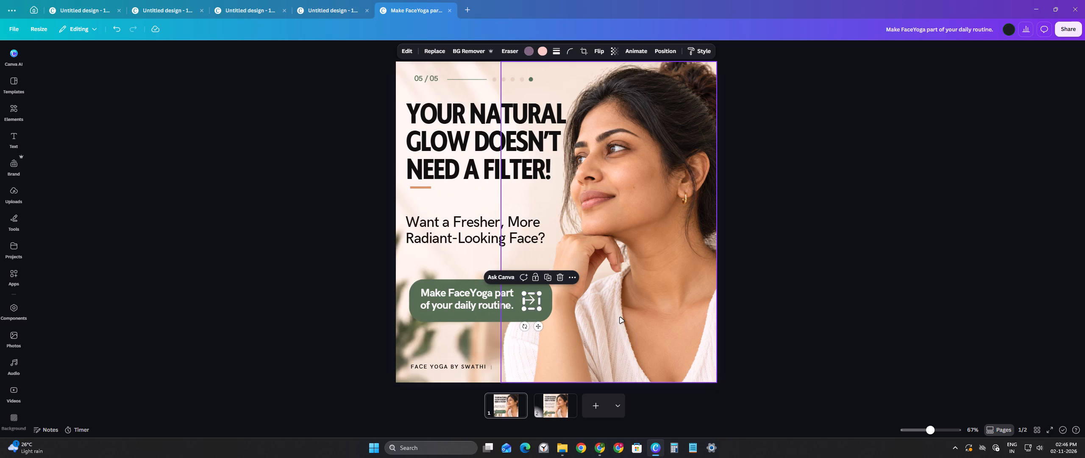
key(Down)
key(Down)
key(Up)
key(Up)
key(Up)
key(Down)
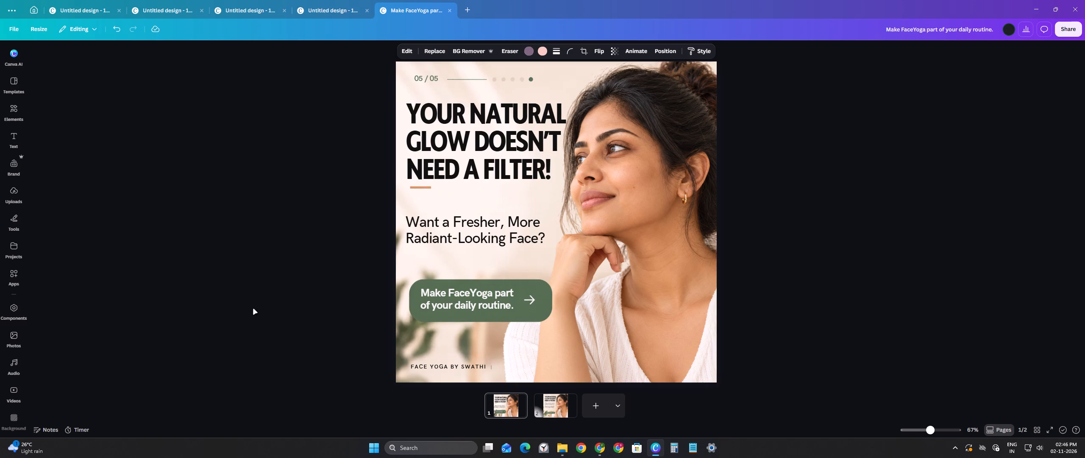
click(168, 288)
Nudge the "Make FaceYoga part of your daily routine." text slightly right and down to balance it inside the green button.
click(454, 300)
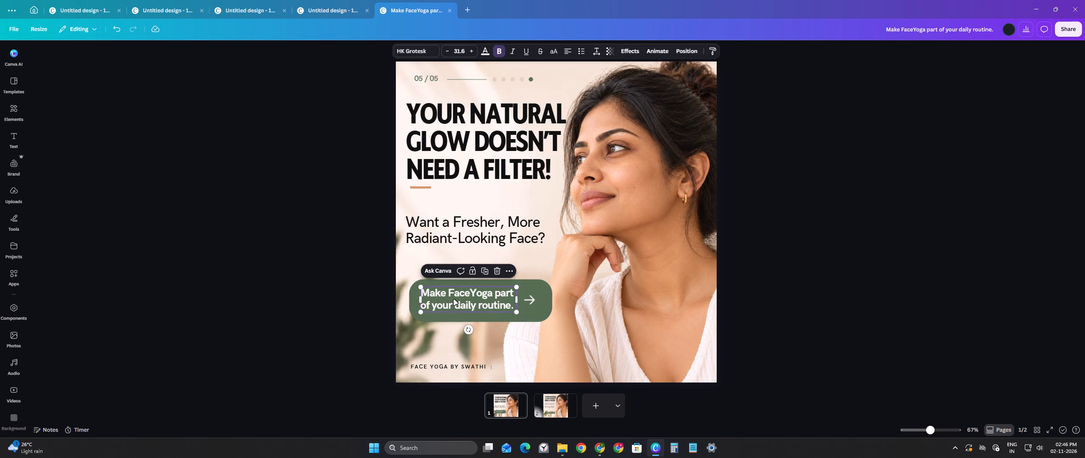
key(Down)
key(Right)
key(Down)
key(Right)
key(Down)
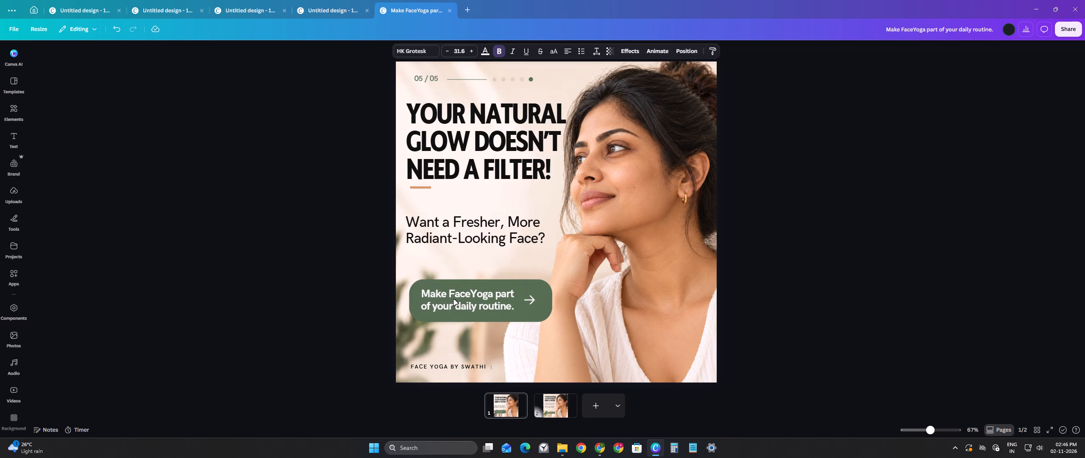
key(Right)
key(Right)
key(Right)
key(Right)
key(Right)
key(Down)
key(Up)
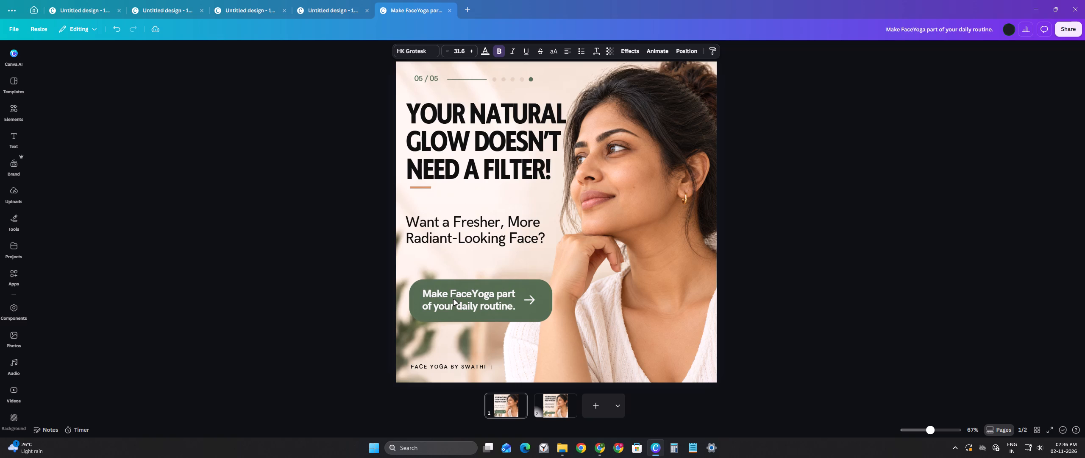
click(300, 271)
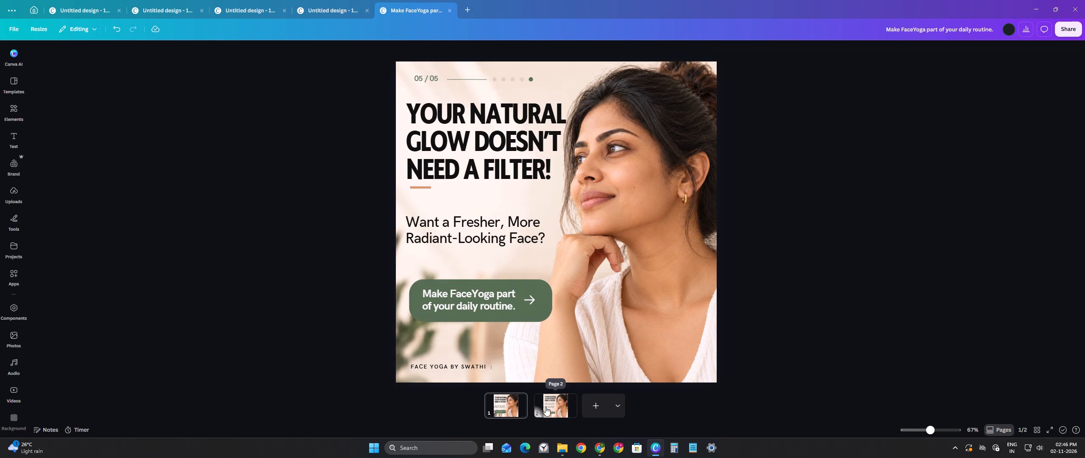
Compare the call-to-action button's style and placement across the five FaceYoga carousel slides.
click(545, 407)
click(504, 406)
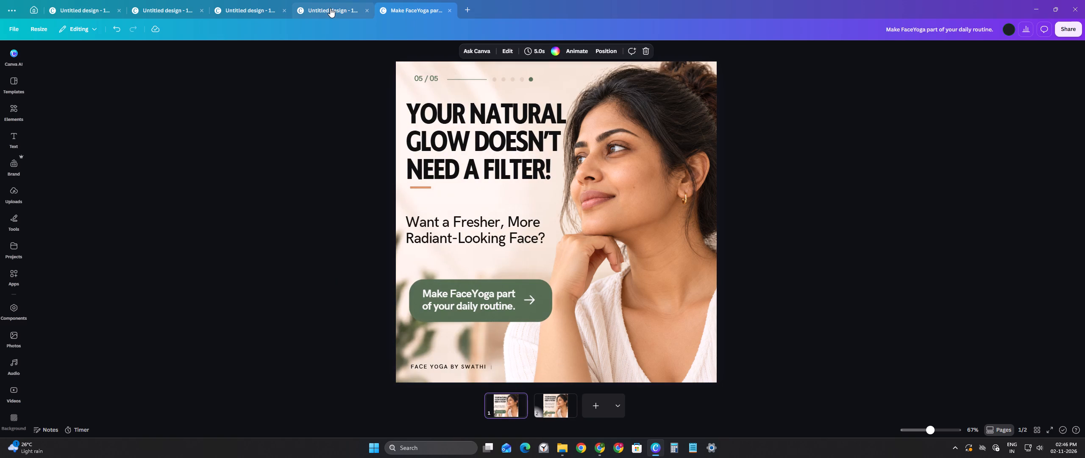
click(330, 8)
click(237, 5)
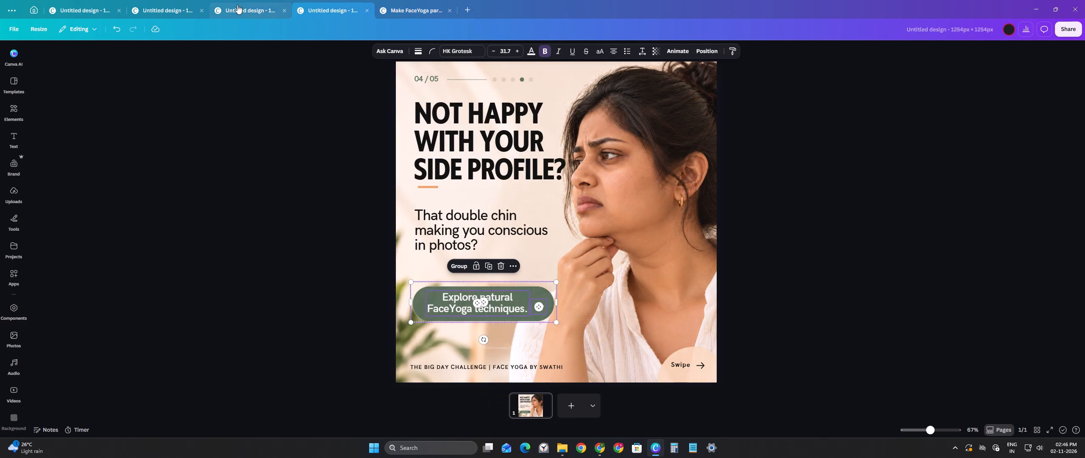
click(159, 11)
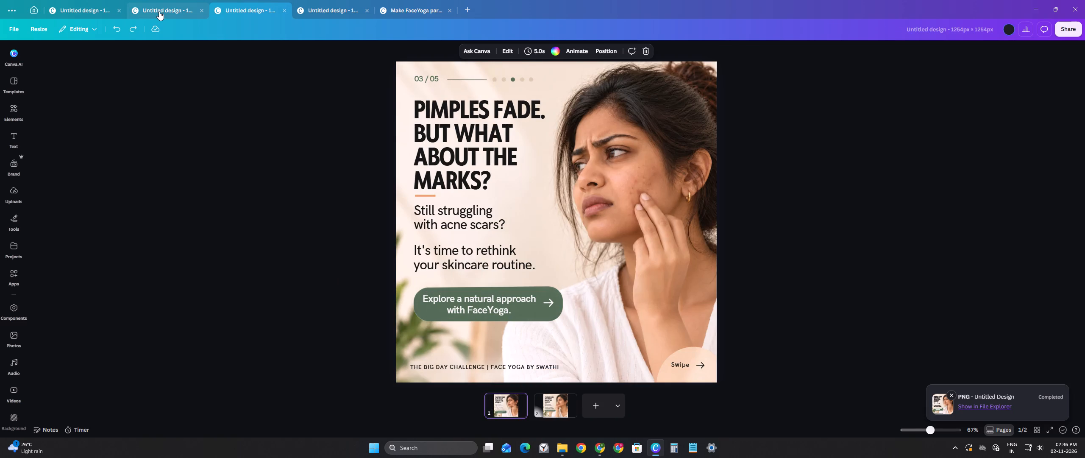
click(92, 7)
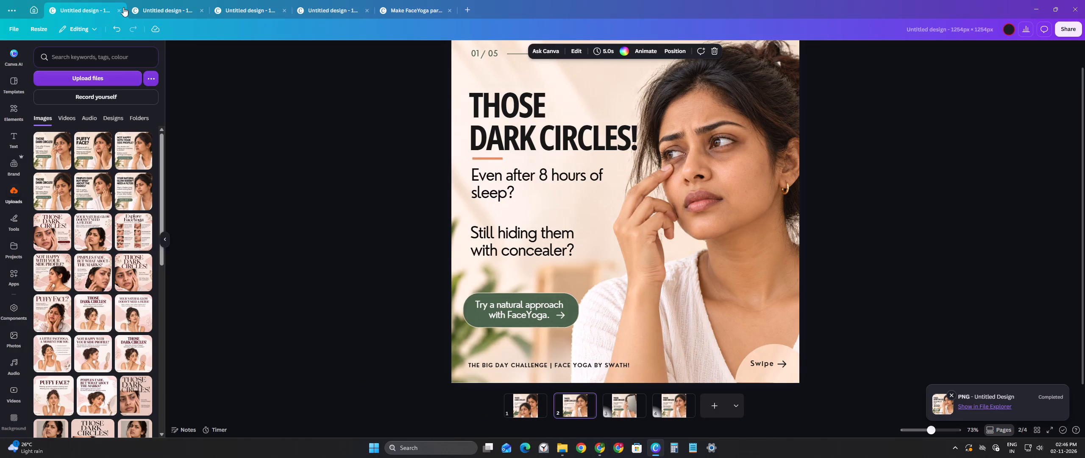
click(165, 243)
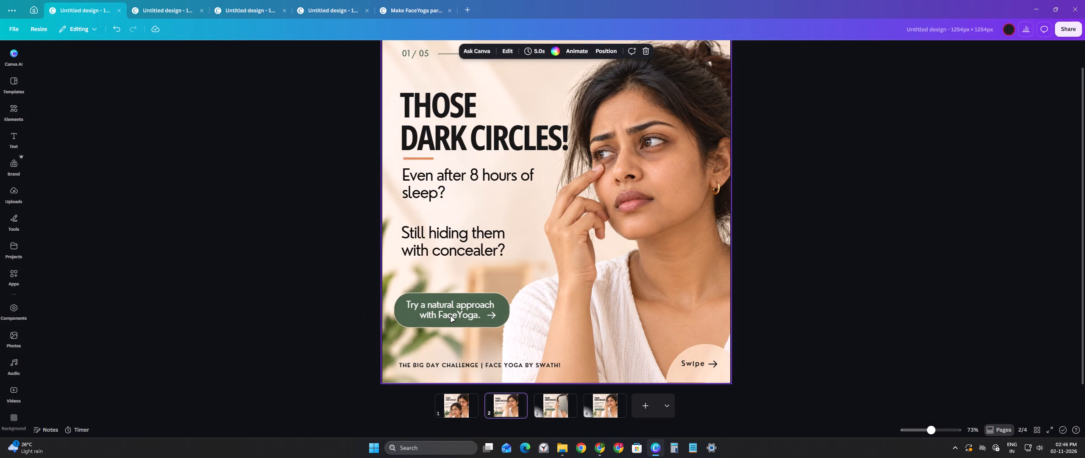
click(181, 11)
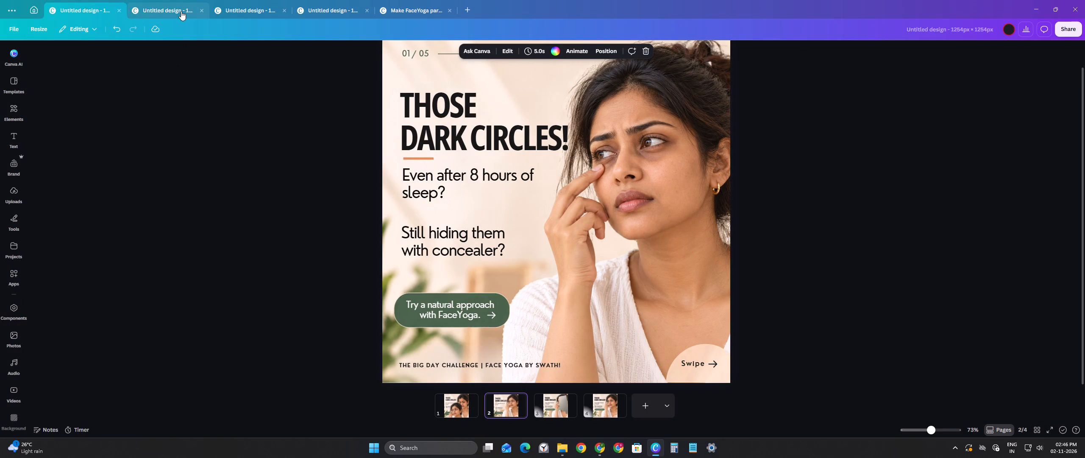
click(241, 10)
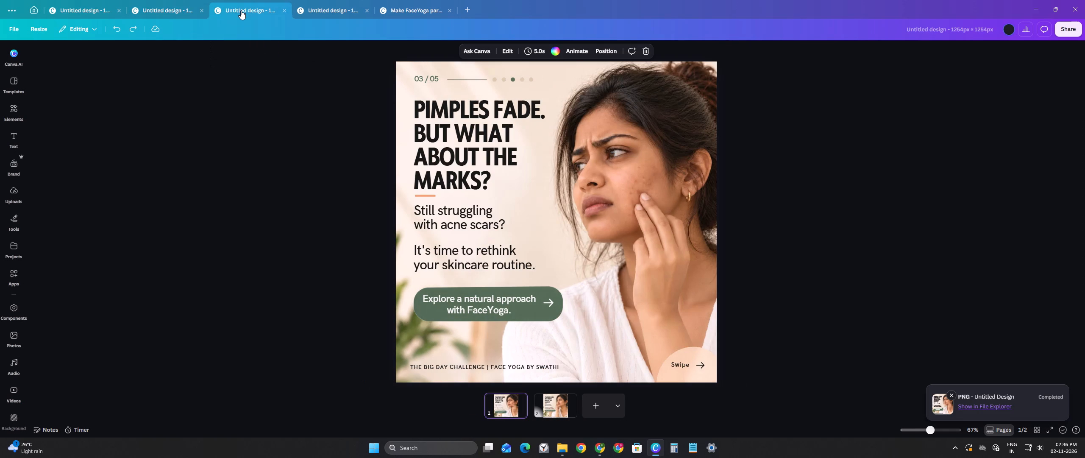
click(161, 10)
click(95, 11)
Copy the outlined green button from the 01/05 slide onto the "Puffy Face?" slide, covering the existing button at about 492 × 145 px.
click(403, 316)
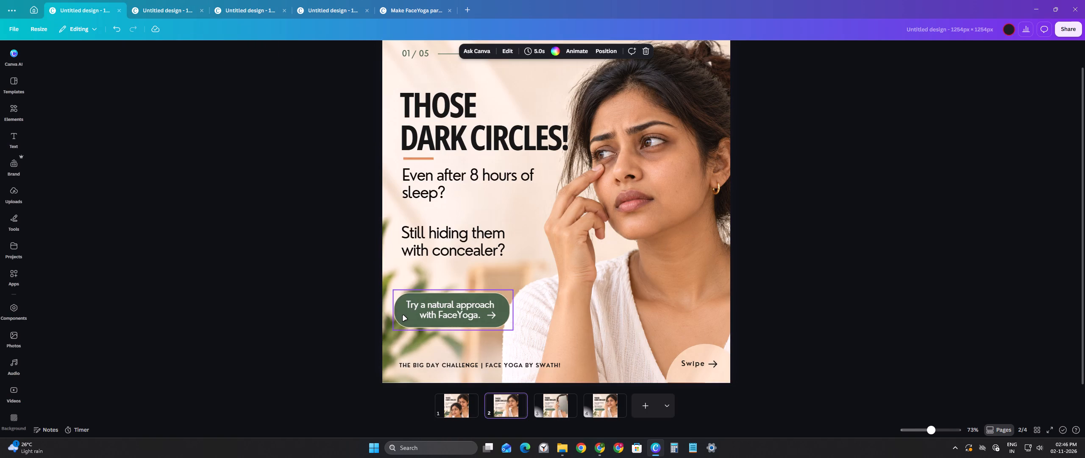
key(ctrl+c)
click(175, 15)
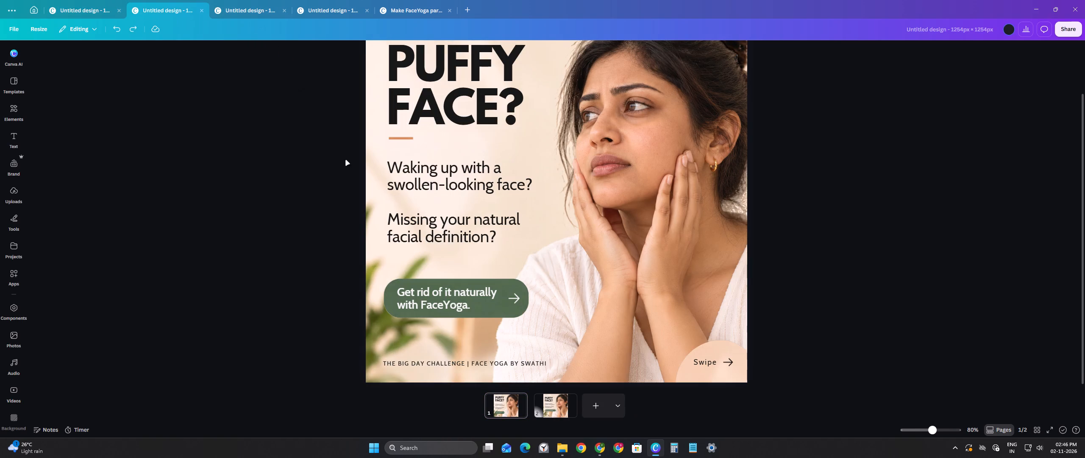
key(ctrl+v)
drag(471, 300, 481, 296)
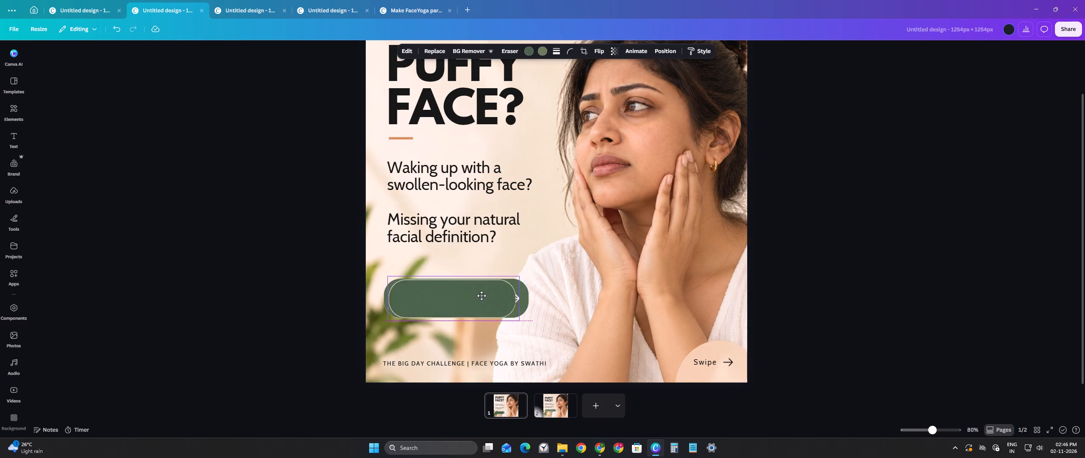
drag(481, 296, 475, 295)
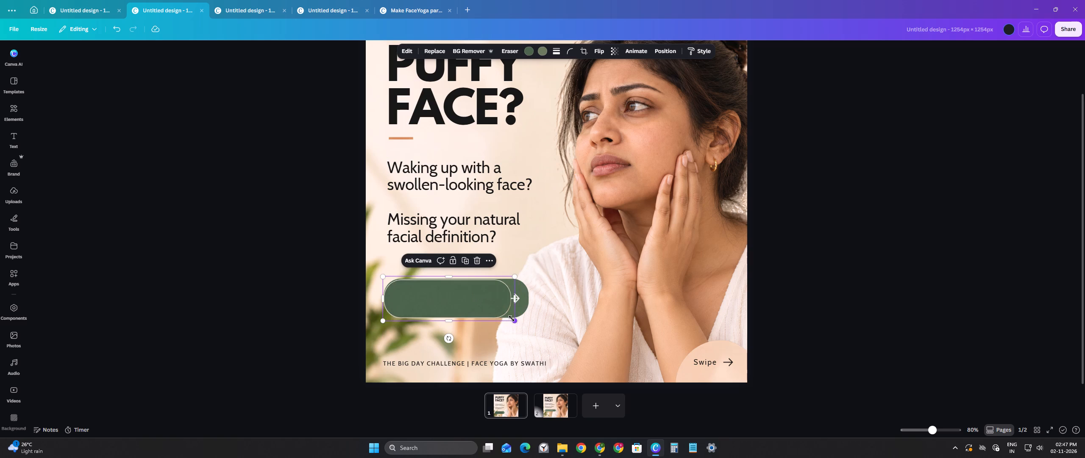
drag(514, 301, 529, 300)
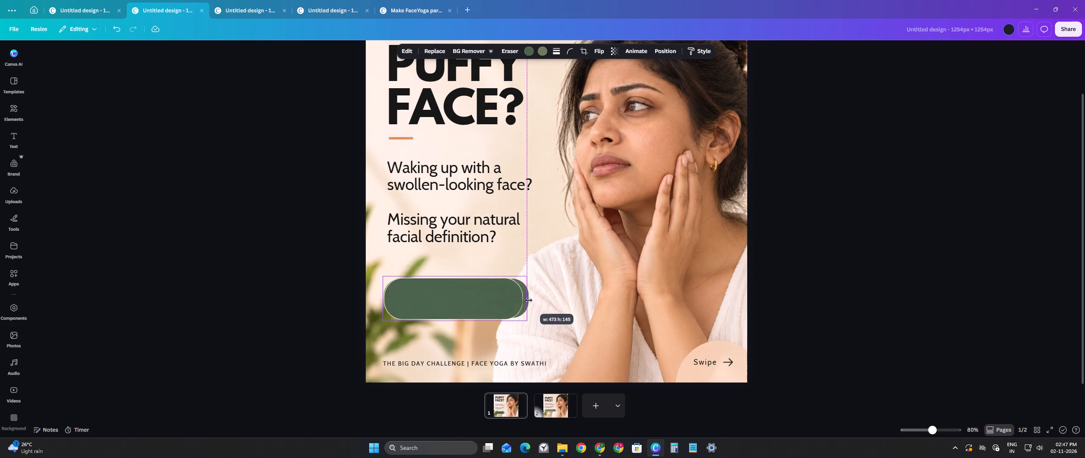
drag(529, 300, 531, 300)
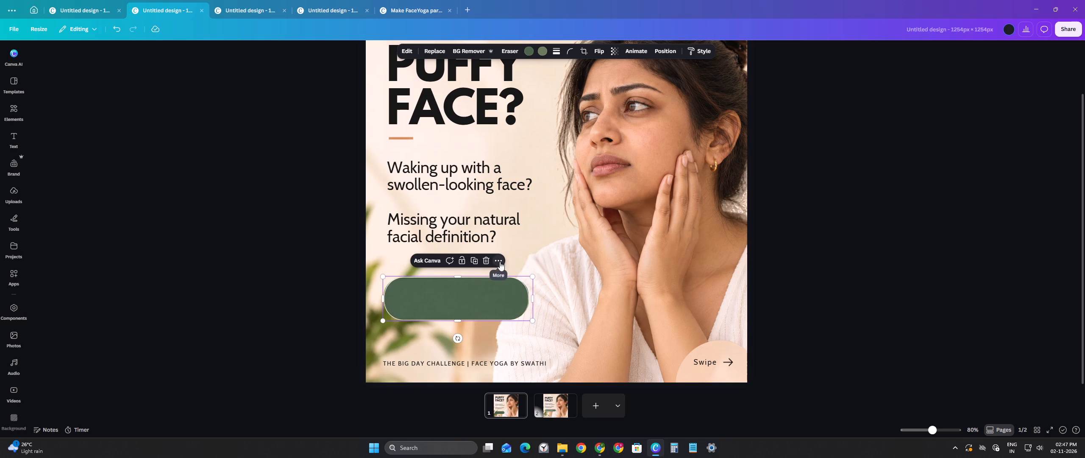
Send the pasted green shape backward, behind the "Get rid of it naturally with FaceYoga." text and arrow.
right_click(483, 296)
click(670, 53)
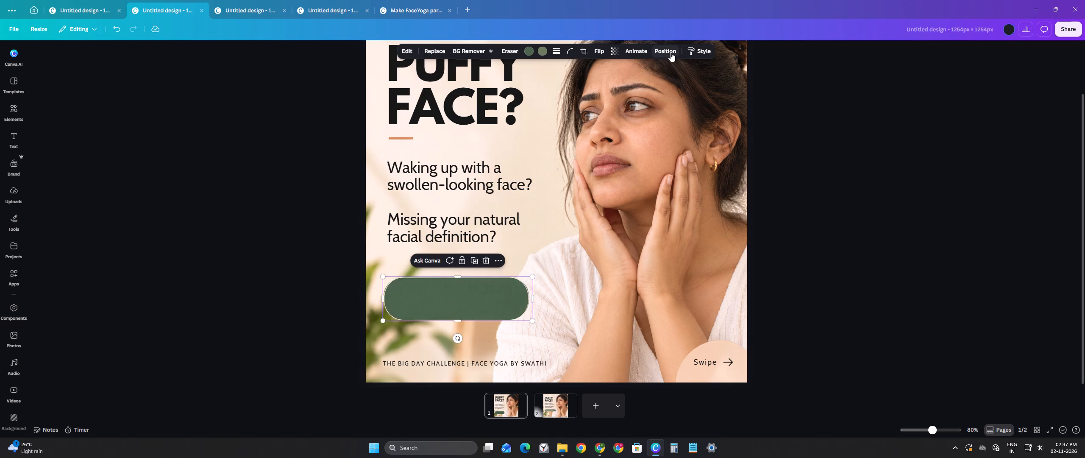
click(670, 53)
click(134, 92)
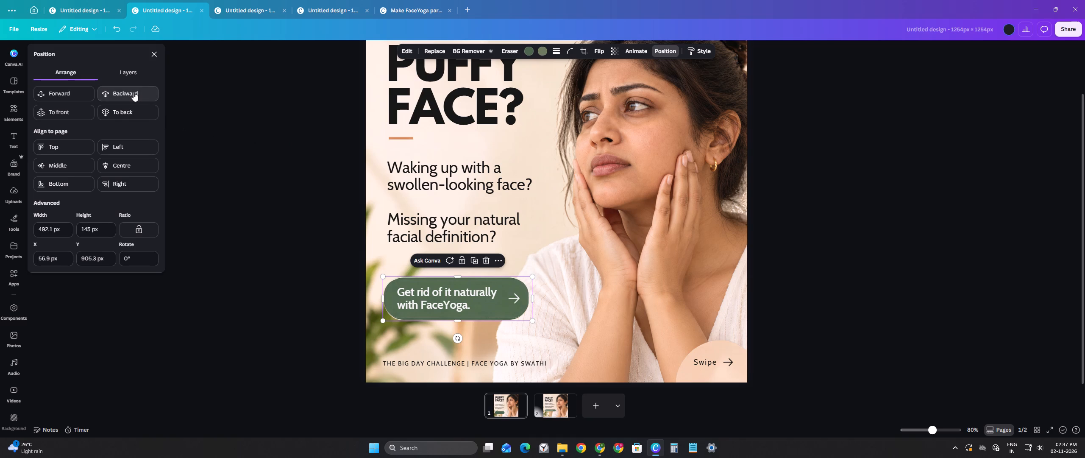
click(203, 232)
click(203, 232)
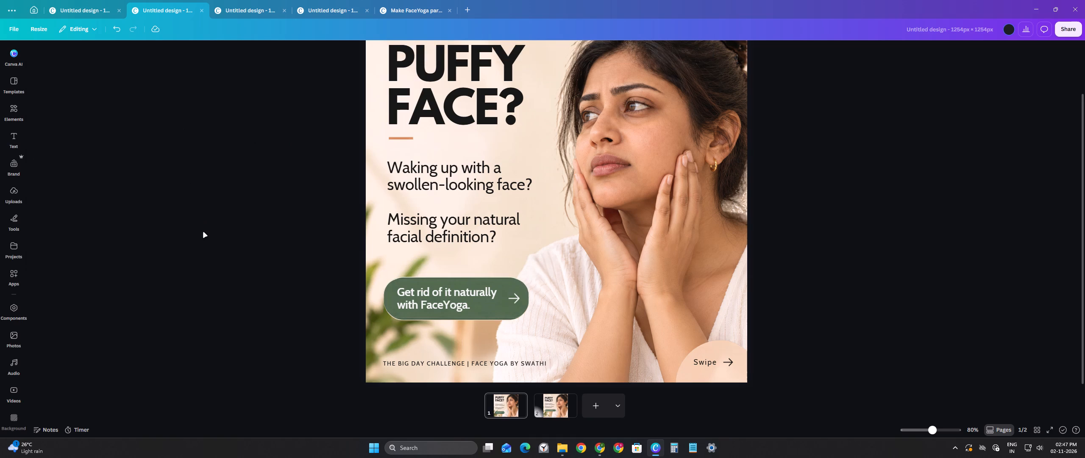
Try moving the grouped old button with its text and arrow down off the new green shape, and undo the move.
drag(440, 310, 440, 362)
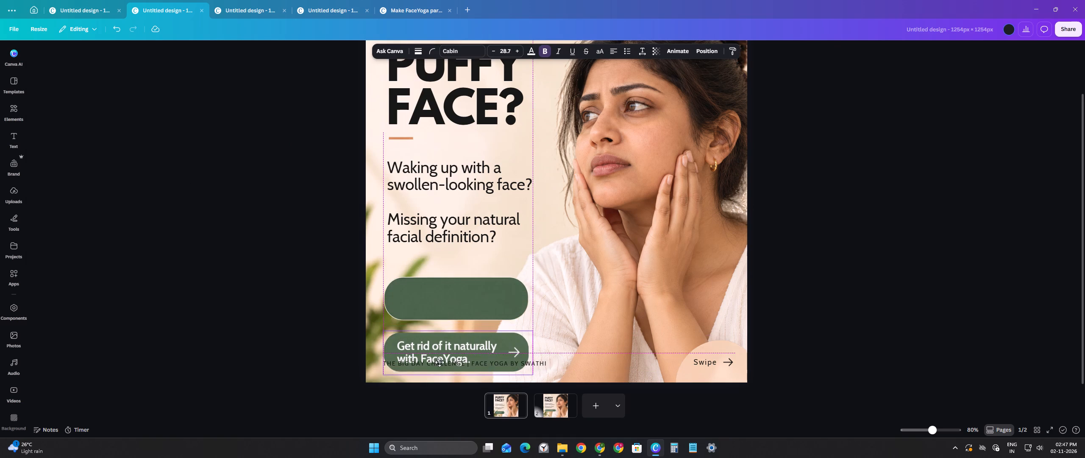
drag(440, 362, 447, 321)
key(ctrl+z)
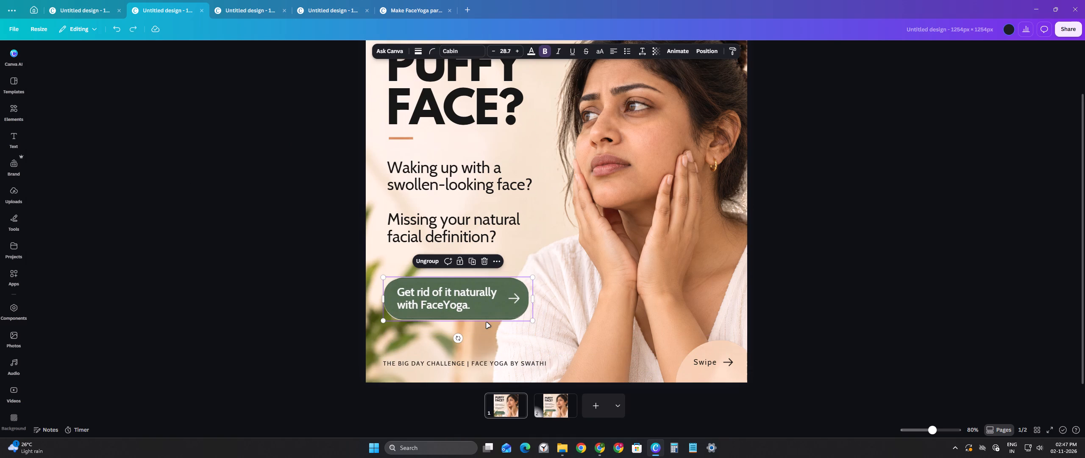
Delete the old green shape from the "Puffy Face?" button group, keeping its text and arrow on the outlined shape.
click(507, 315)
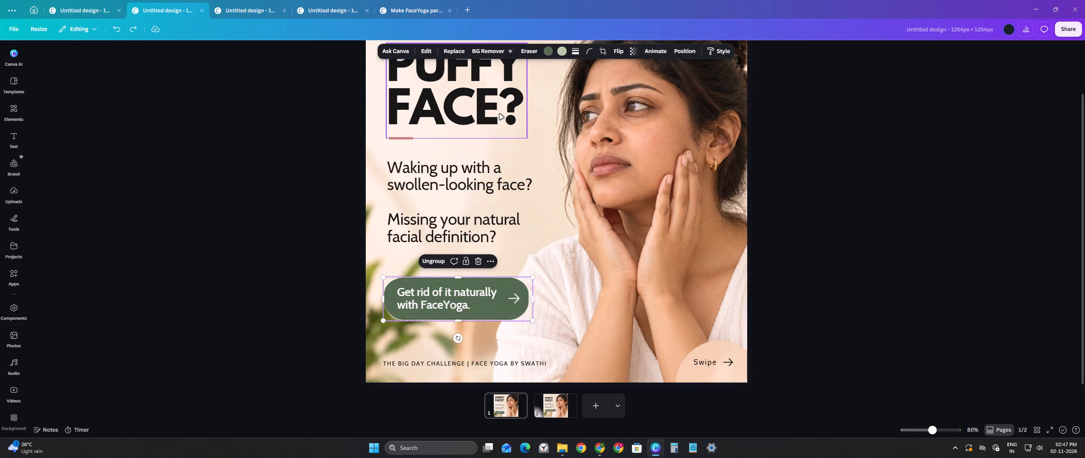
key(Delete)
click(204, 188)
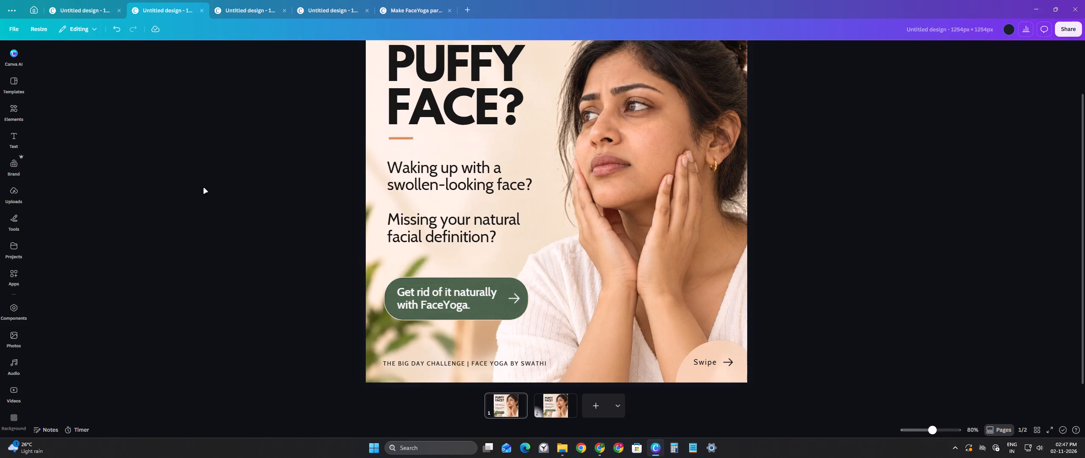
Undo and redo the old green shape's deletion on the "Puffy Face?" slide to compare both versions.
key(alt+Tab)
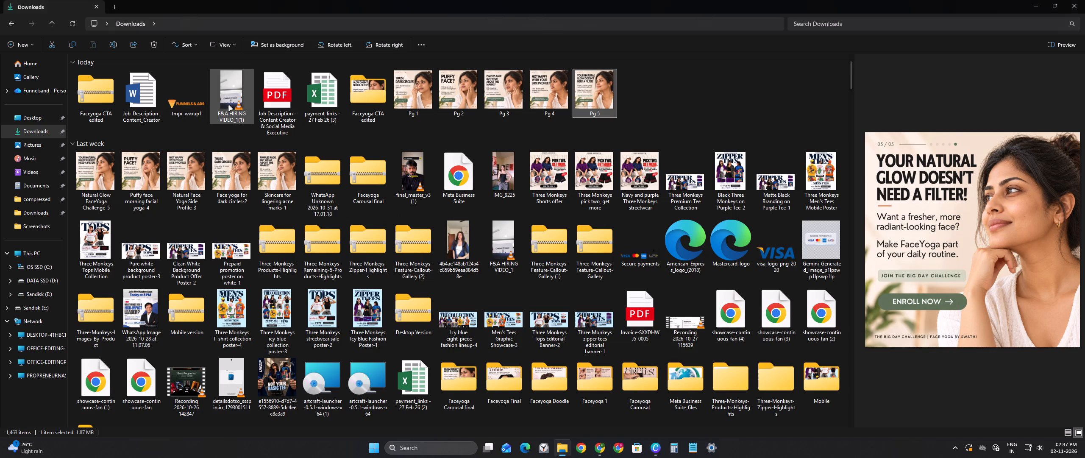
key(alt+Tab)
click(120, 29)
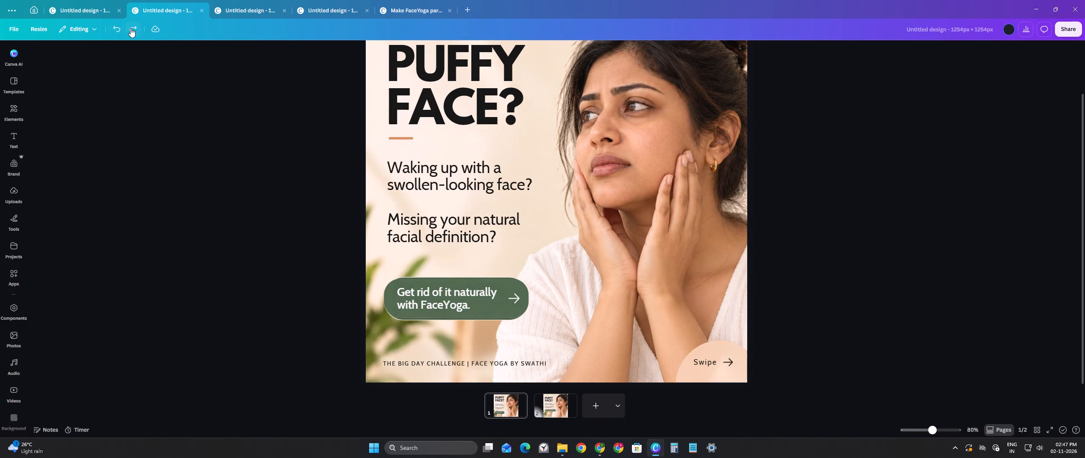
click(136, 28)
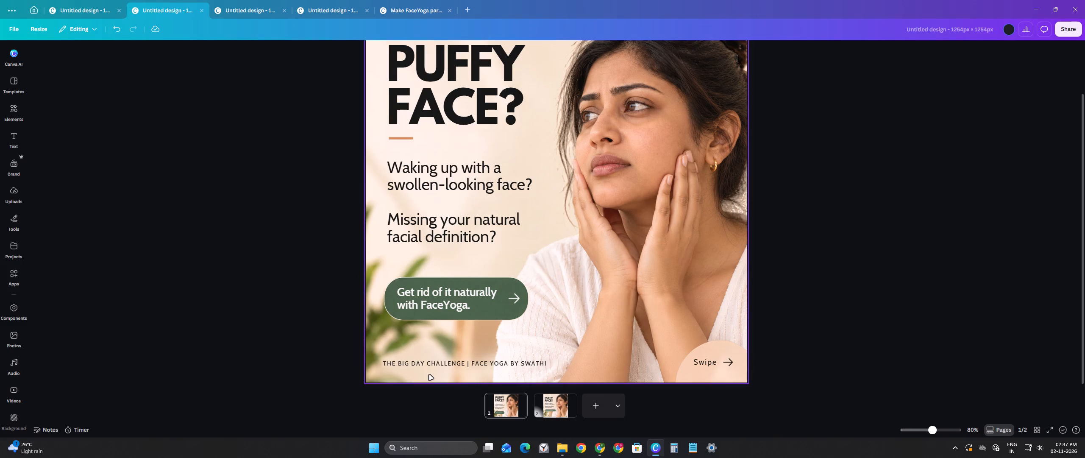
Copy the outlined green button shape from the "Puffy Face?" slide onto the 03/05 "Pimples Fade" slide.
click(386, 306)
key(ctrl+c)
click(242, 11)
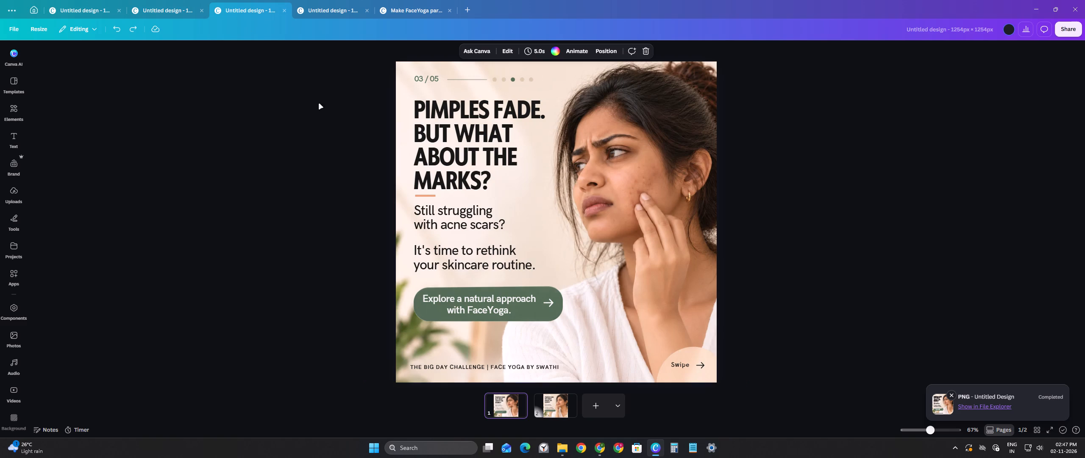
key(ctrl+v)
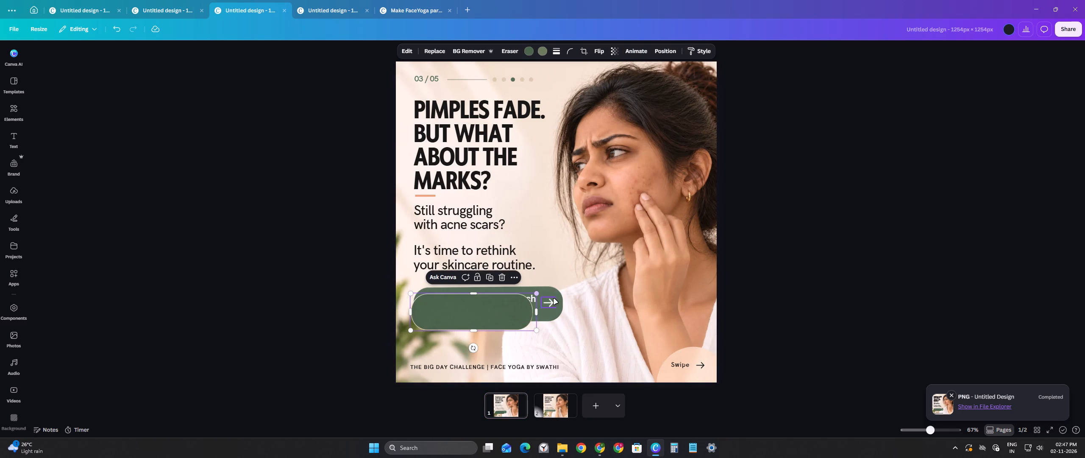
Delete the old 03/05 button shape and place its "Explore a natural approach with FaceYoga." text and arrow in front of the new shape.
click(548, 300)
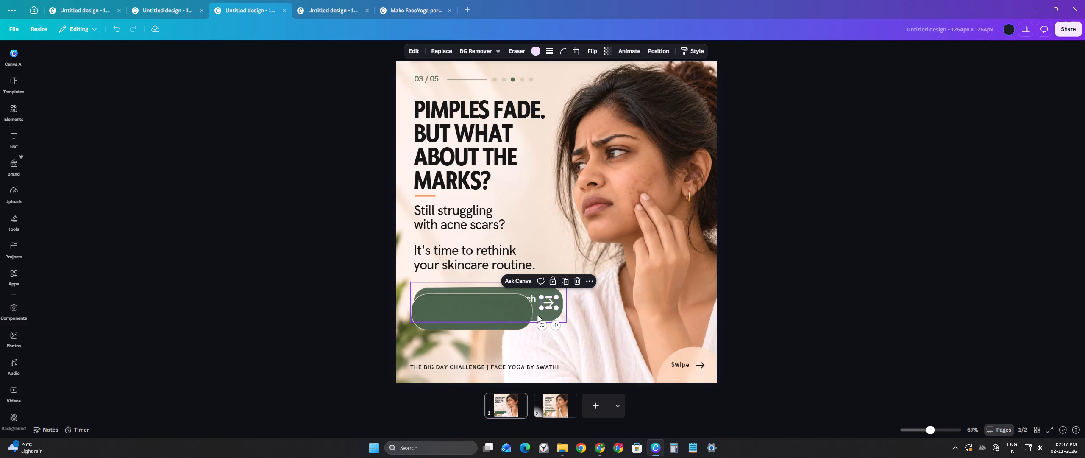
shift+click(537, 313)
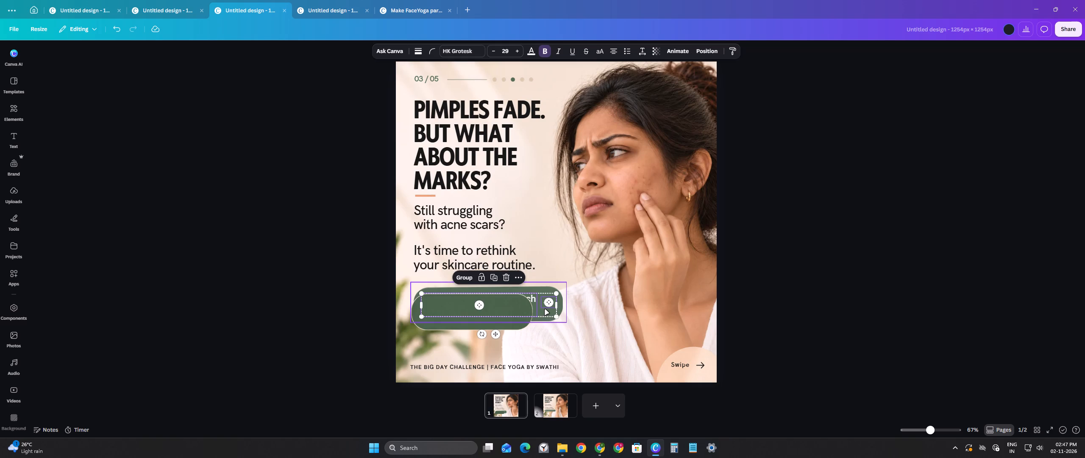
key(ctrl+x)
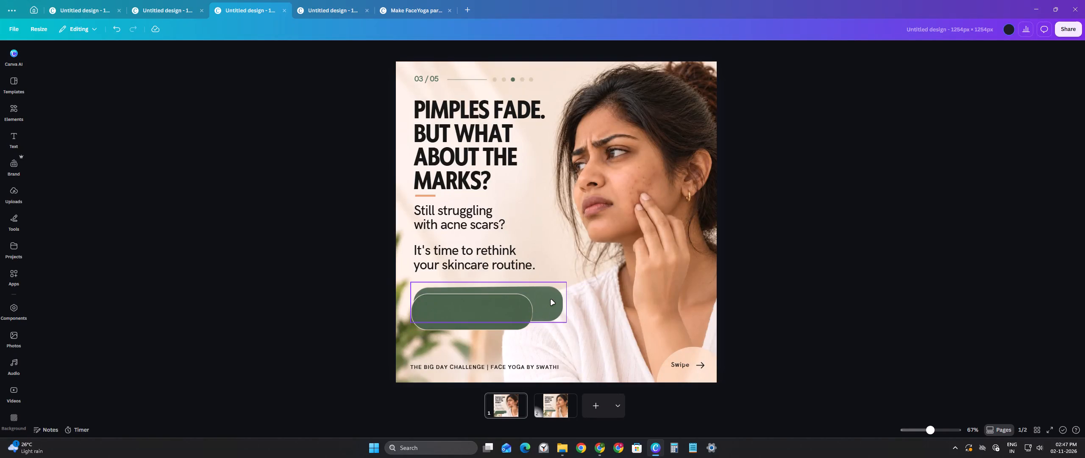
click(551, 300)
key(Delete)
key(ctrl+v)
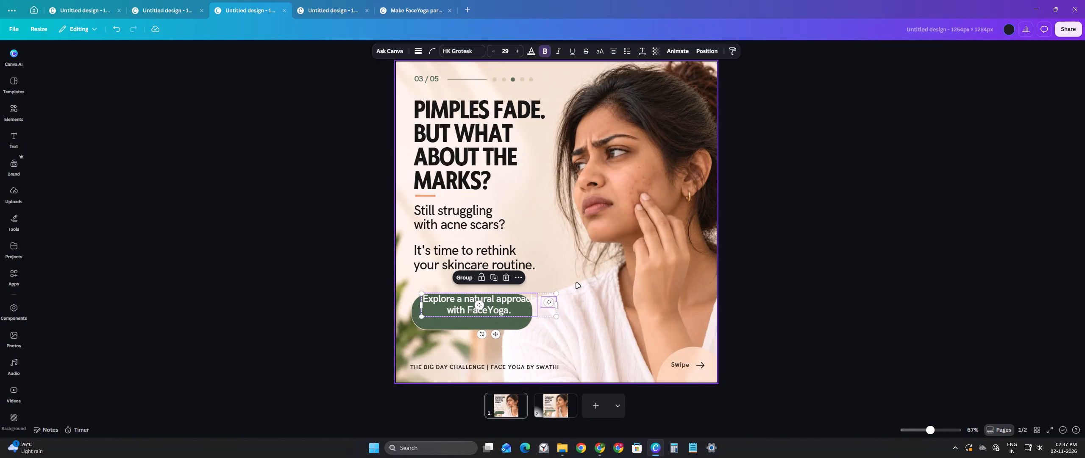
drag(449, 306, 449, 313)
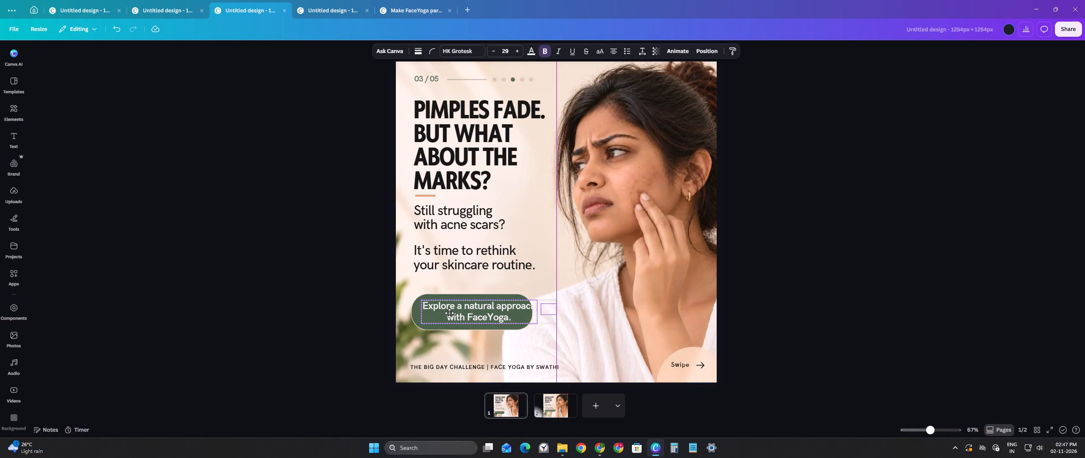
drag(449, 313, 449, 313)
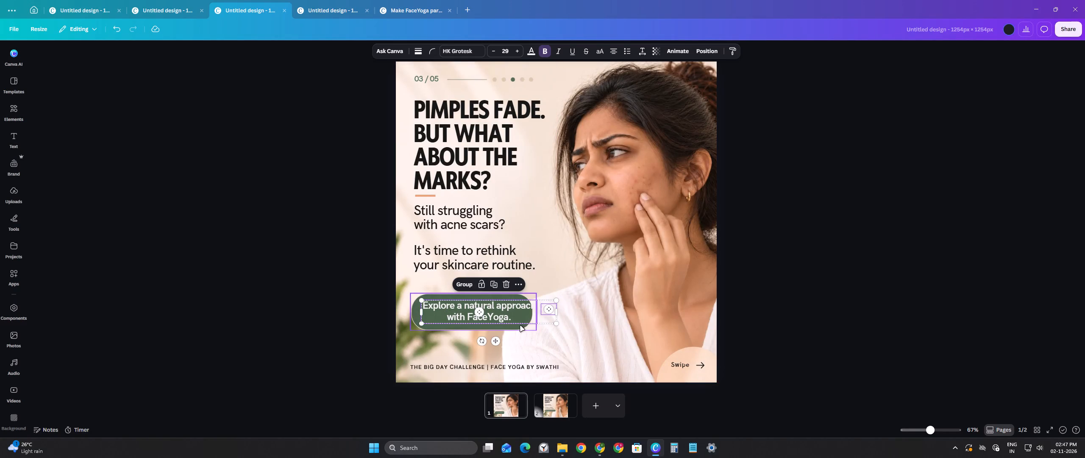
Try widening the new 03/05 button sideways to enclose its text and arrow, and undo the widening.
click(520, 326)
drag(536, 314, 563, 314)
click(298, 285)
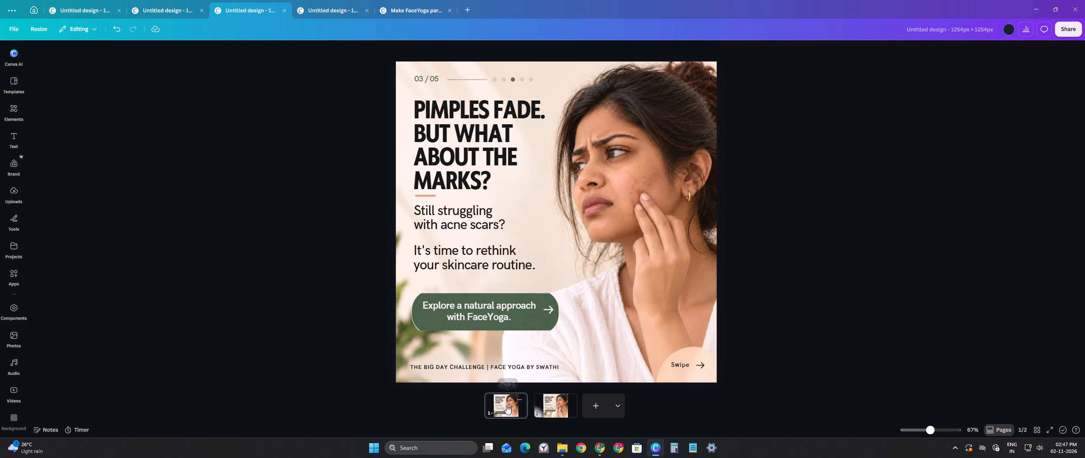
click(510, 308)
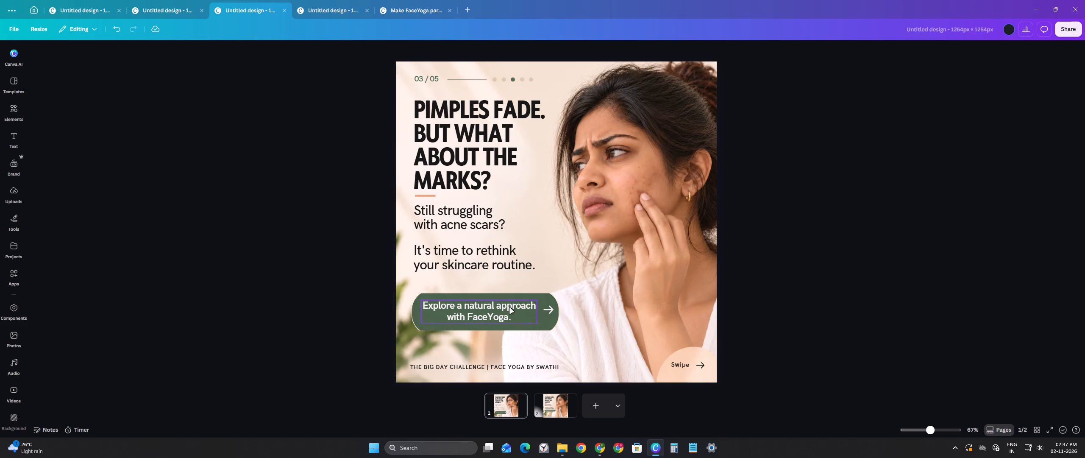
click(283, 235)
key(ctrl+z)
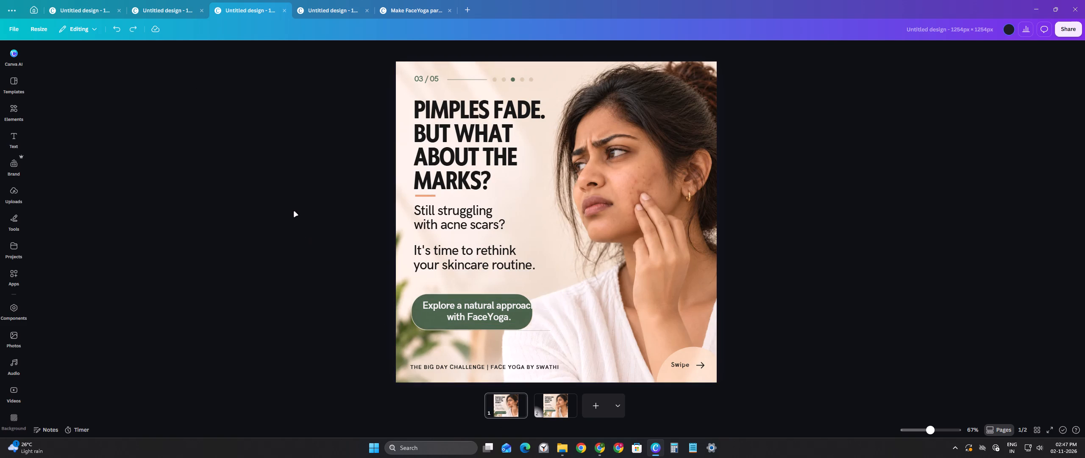
Enlarge the outlined green button shape on the 03/05 slide proportionally so it encloses its text and arrow.
click(522, 294)
drag(534, 292, 565, 293)
click(515, 295)
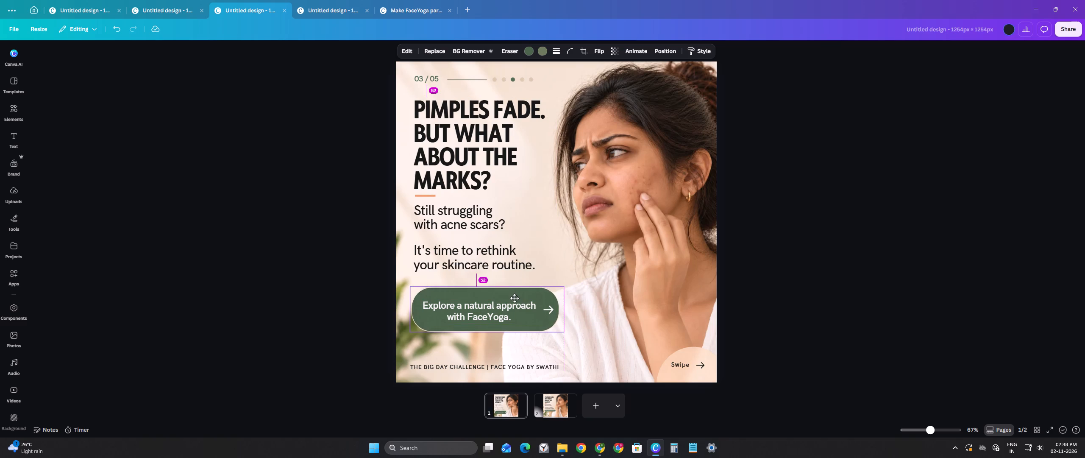
click(258, 261)
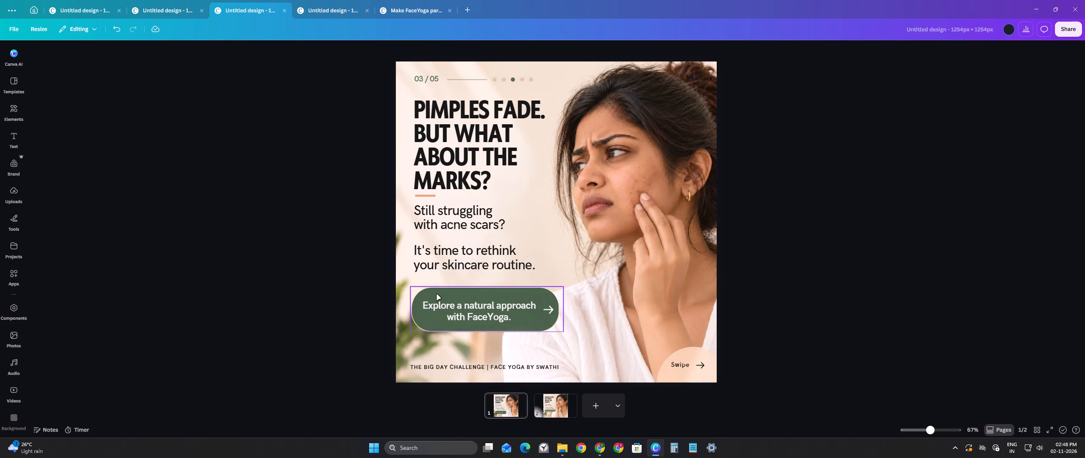
click(279, 290)
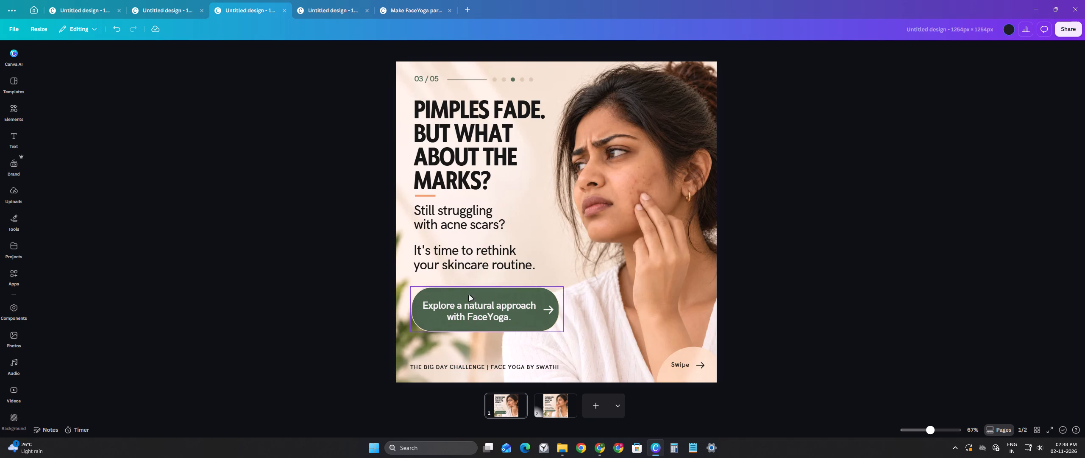
Capitalise "Natural" and "Approach" in the 03/05 button text so it reads "Explore a Natural Approach with FaceYoga.".
double_click(468, 304)
click(469, 308)
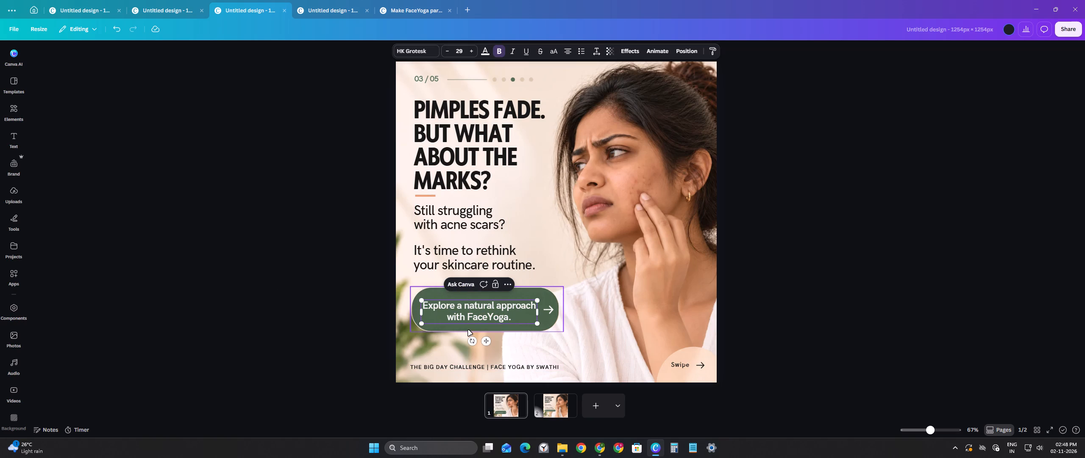
key(BackSpace)
key(shift+n)
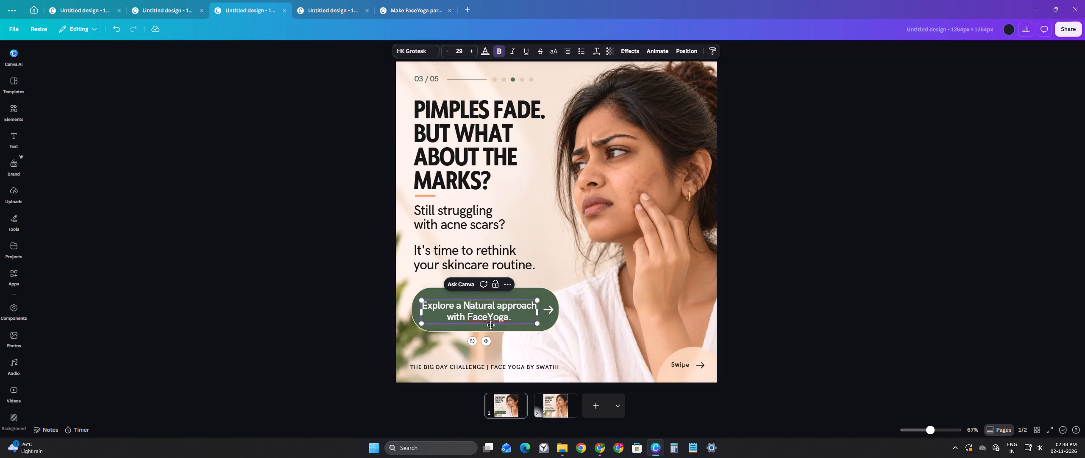
click(501, 311)
key(BackSpace)
key(shift+a)
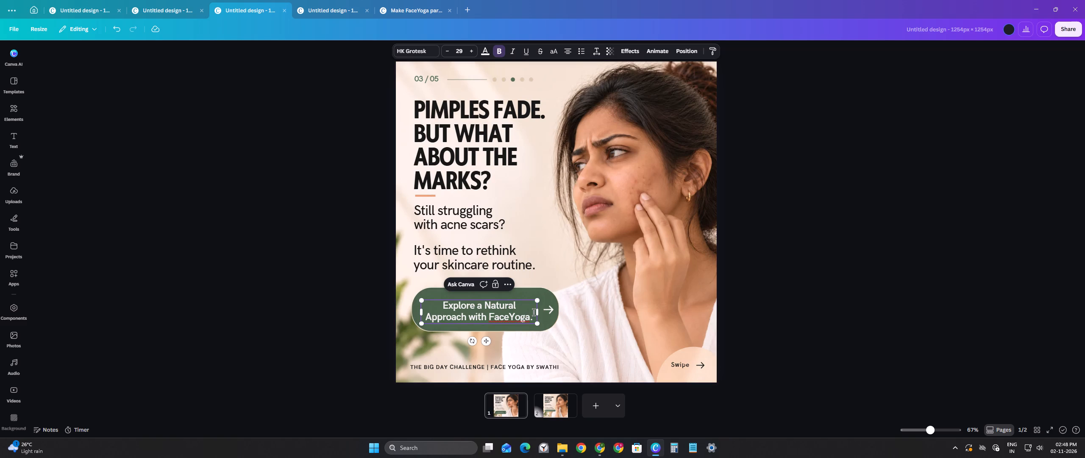
Enlarge the 03/05 button text to size 30.1 and widen its box to about 528, fitting "Explore a Natural Approach" on one line.
drag(540, 322, 544, 324)
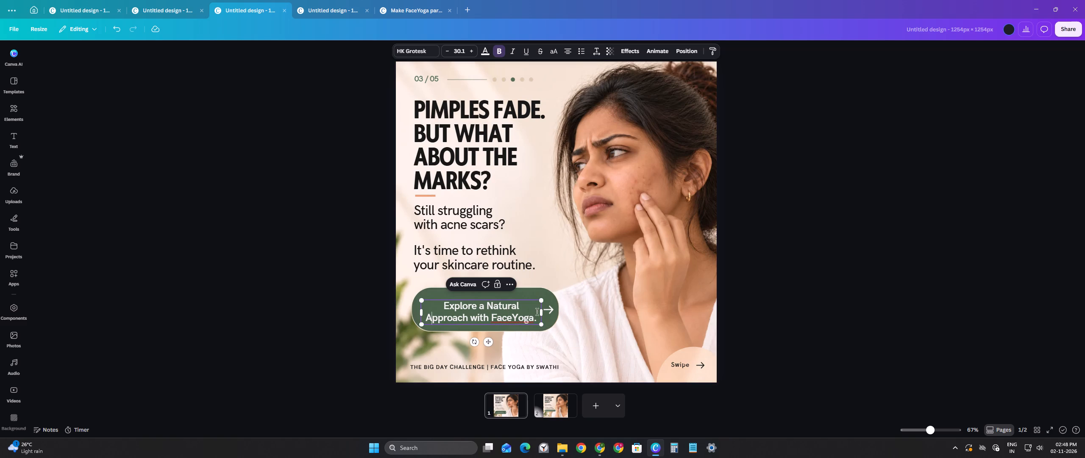
drag(542, 313, 558, 312)
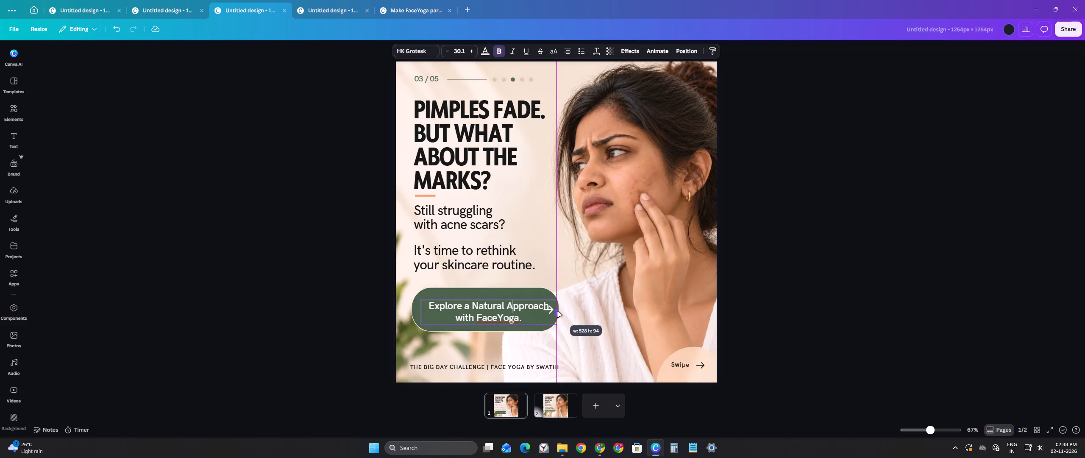
drag(558, 312, 557, 312)
Move the 03/05 button text slightly up and left within the green shape so it clears the arrow.
drag(503, 313, 499, 304)
click(305, 309)
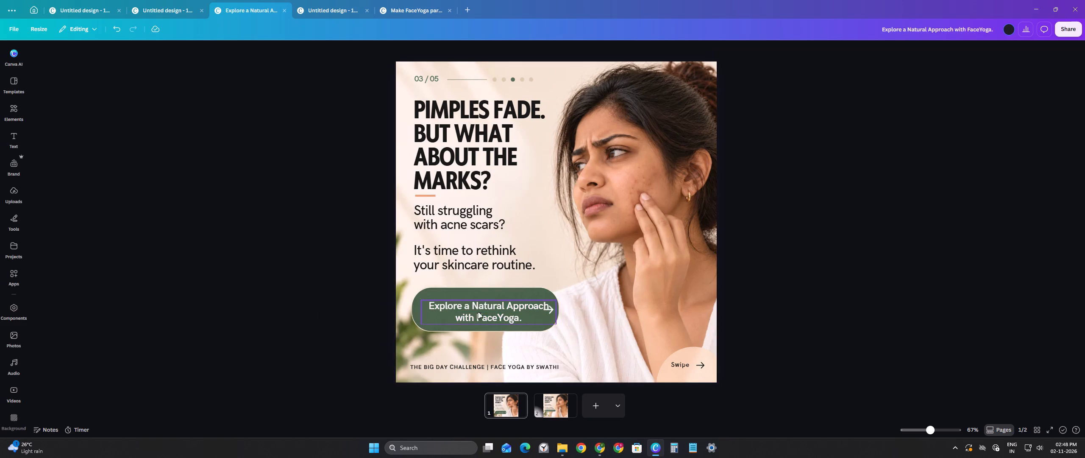
drag(484, 312, 476, 309)
click(305, 305)
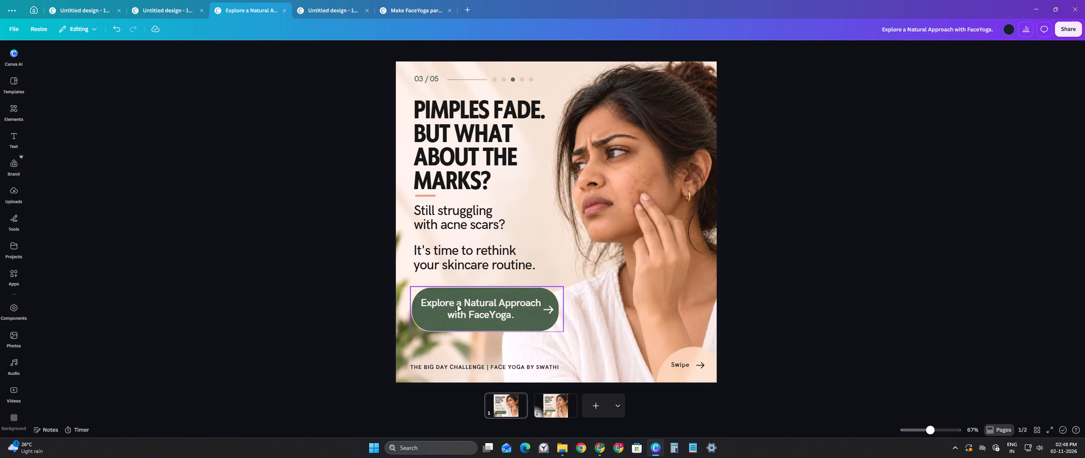
click(458, 305)
key(Left)
key(Left)
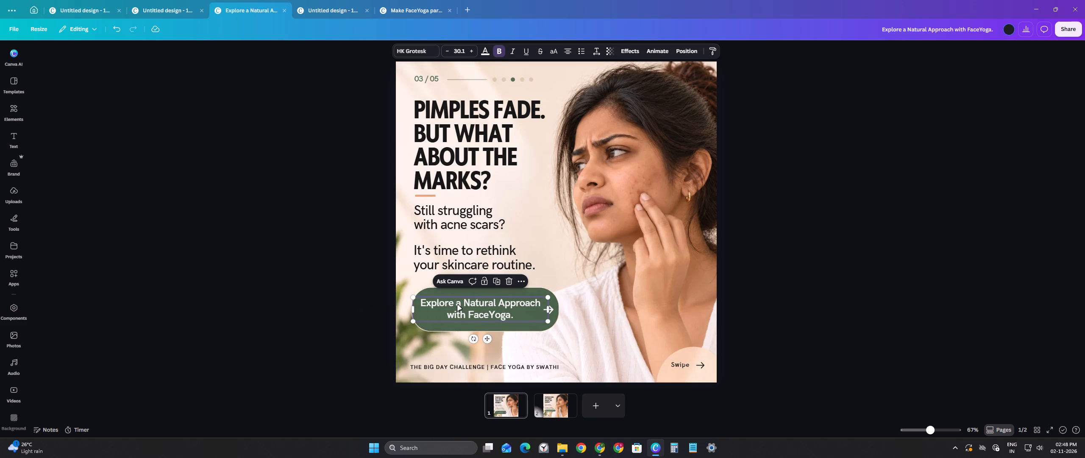
click(197, 304)
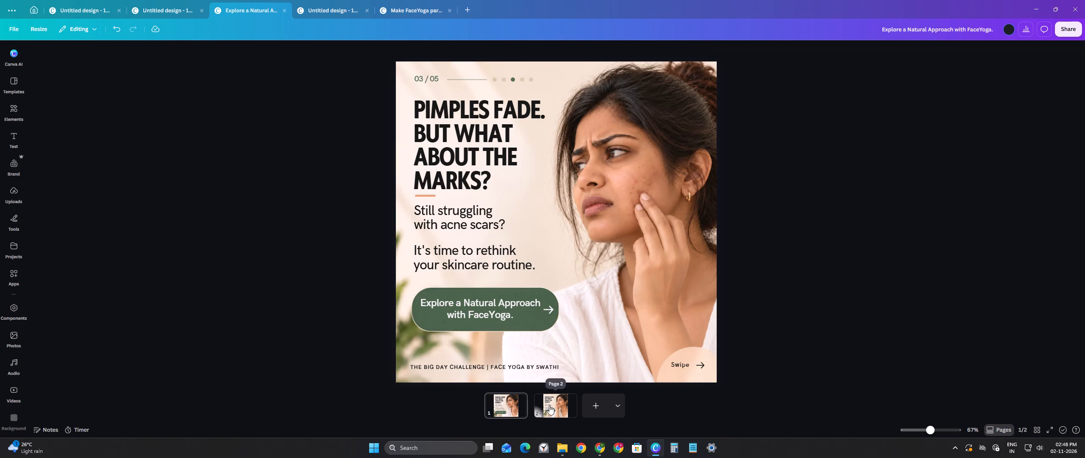
Switch between the 03/05, 04/05 and 05/05 slides to compare their button designs, ending on 05/05.
click(335, 11)
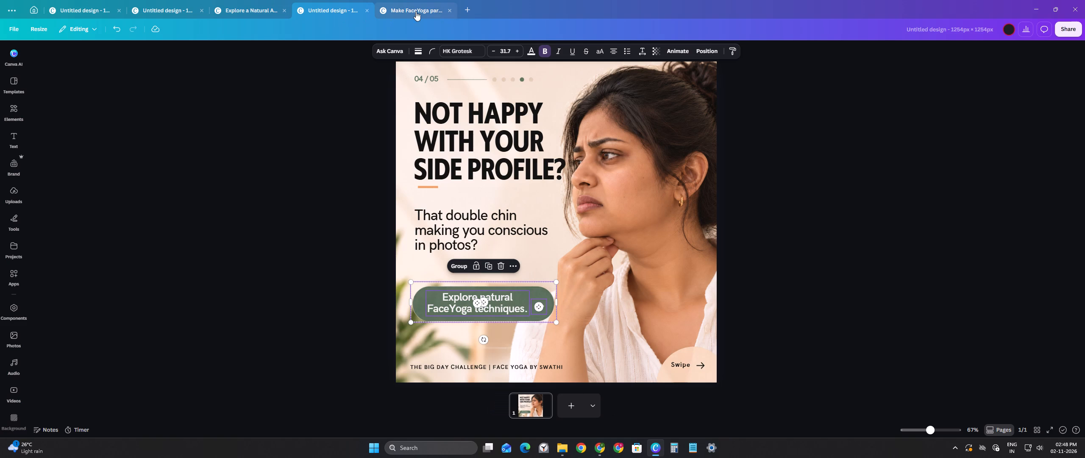
click(412, 11)
click(311, 11)
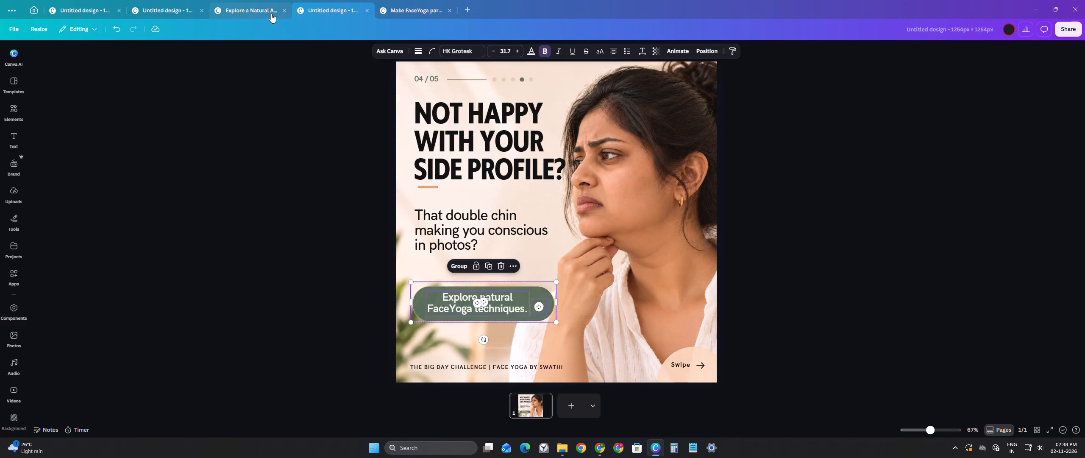
click(271, 14)
click(412, 5)
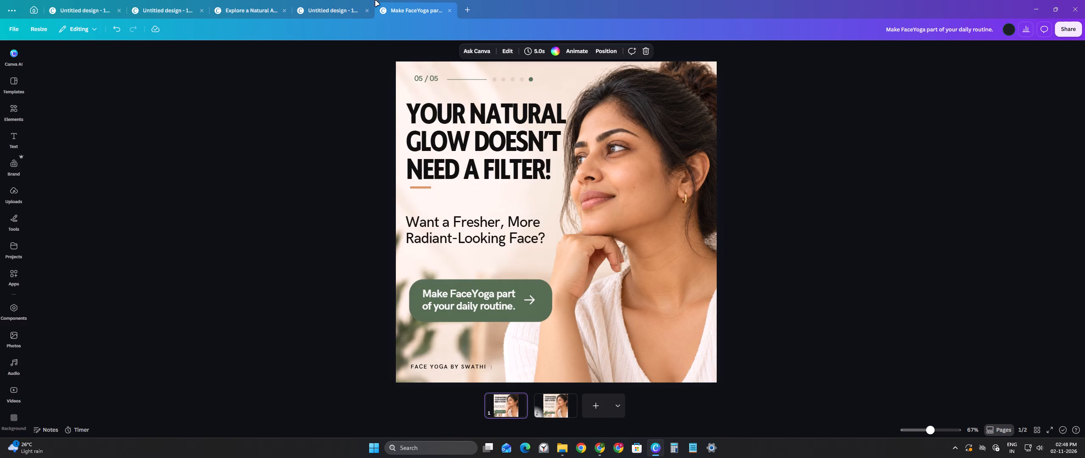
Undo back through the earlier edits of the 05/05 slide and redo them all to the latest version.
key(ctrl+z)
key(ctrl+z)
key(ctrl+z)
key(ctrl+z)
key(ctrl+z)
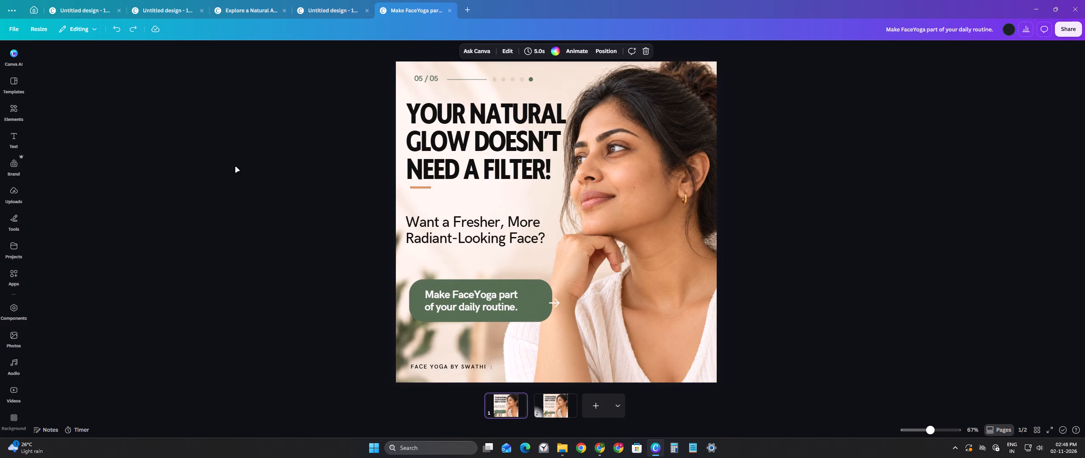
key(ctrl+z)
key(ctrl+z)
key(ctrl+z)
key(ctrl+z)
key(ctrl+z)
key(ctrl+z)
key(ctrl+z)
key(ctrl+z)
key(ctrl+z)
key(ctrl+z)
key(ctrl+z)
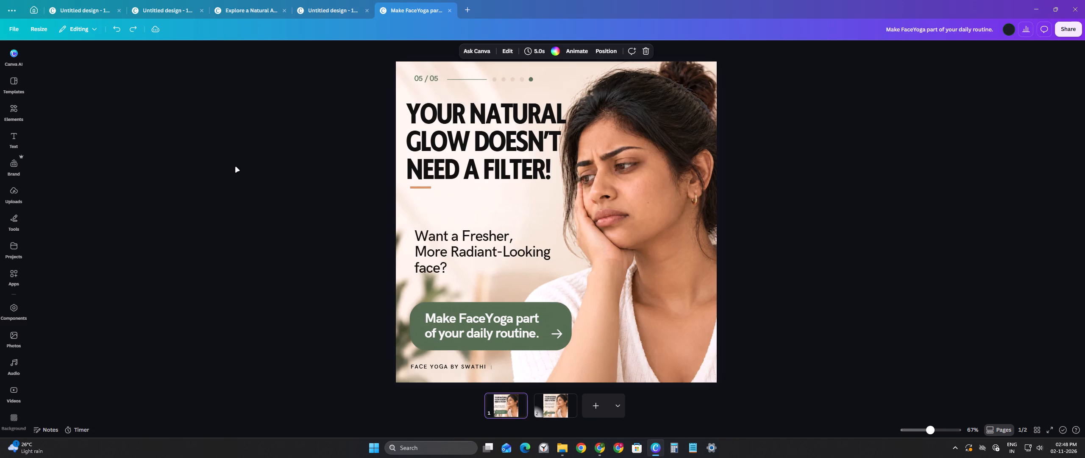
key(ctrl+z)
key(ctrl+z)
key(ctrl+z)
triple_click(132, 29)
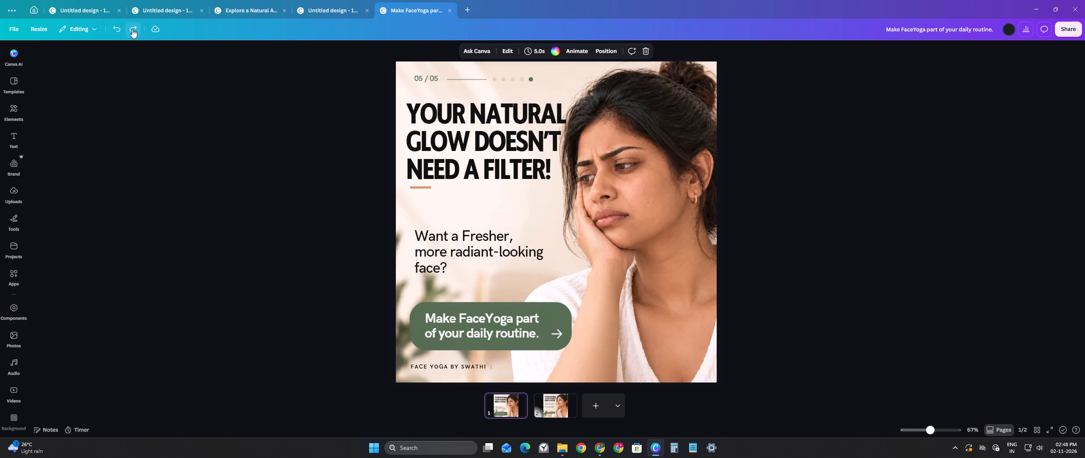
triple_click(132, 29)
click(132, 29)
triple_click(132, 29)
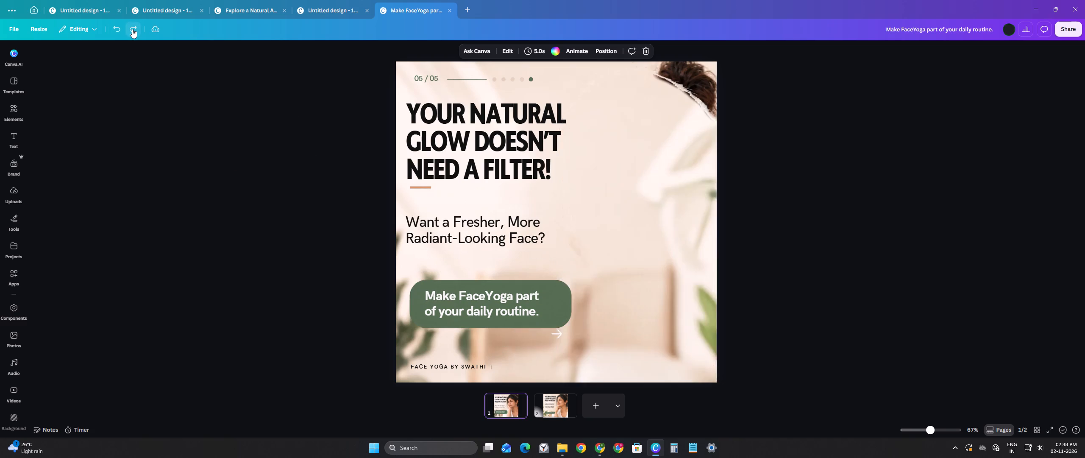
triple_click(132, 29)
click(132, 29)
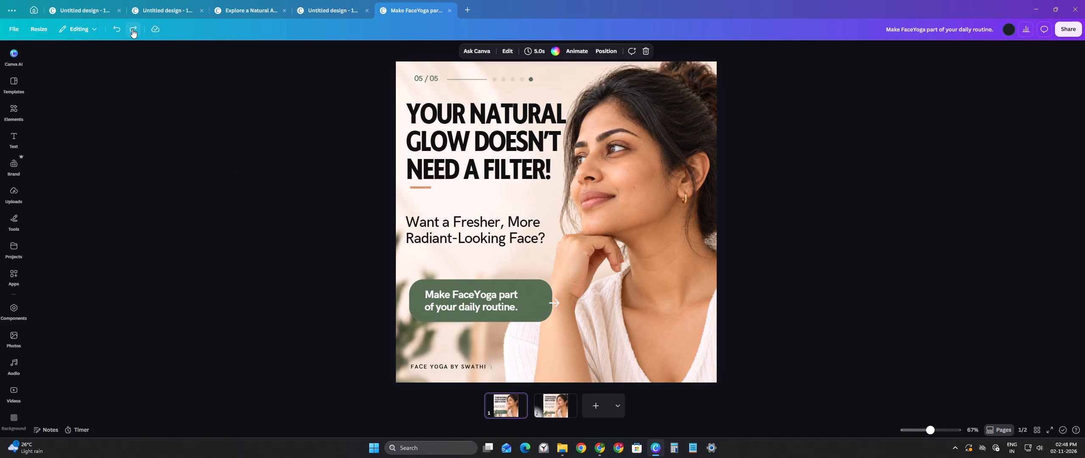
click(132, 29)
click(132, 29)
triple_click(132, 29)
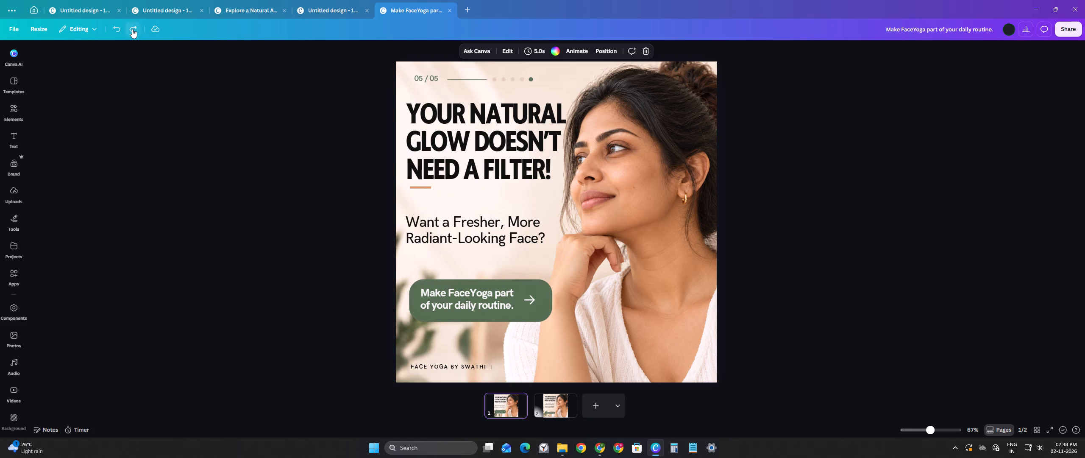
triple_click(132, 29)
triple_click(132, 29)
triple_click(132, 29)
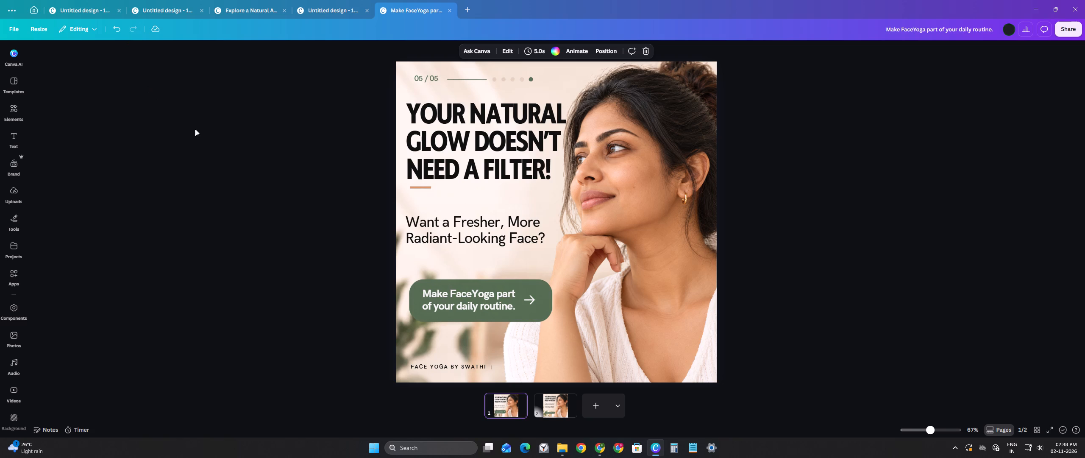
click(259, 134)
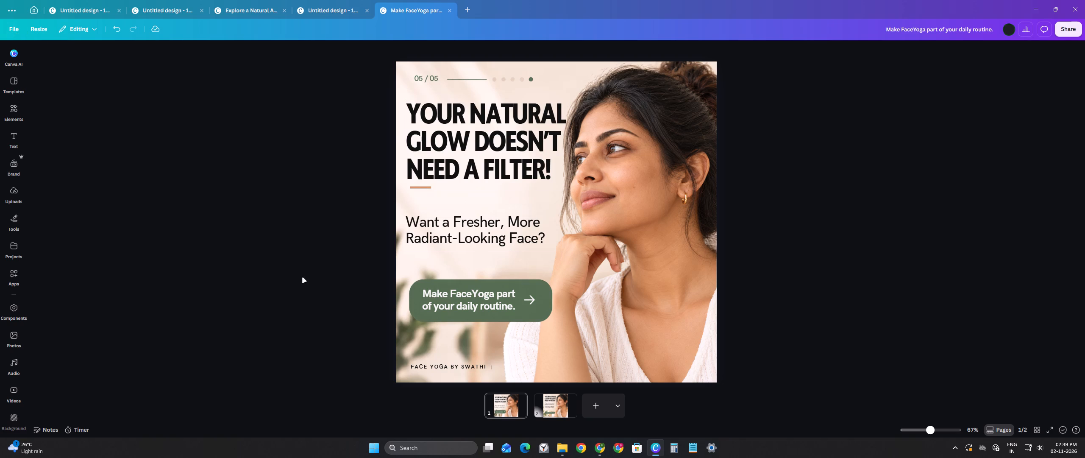
Delete the "FACE YOGA BY SWATHI" footer text from the 05/05 slide.
click(444, 369)
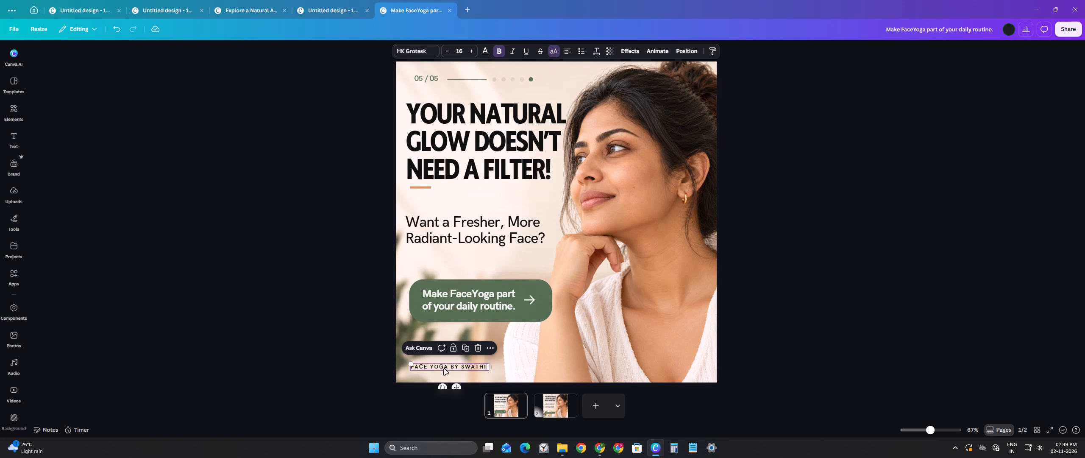
key(Delete)
Erase the small leftover mark near the bottom of the 05/05 background image using Magic Eraser with brush size 10.
click(492, 367)
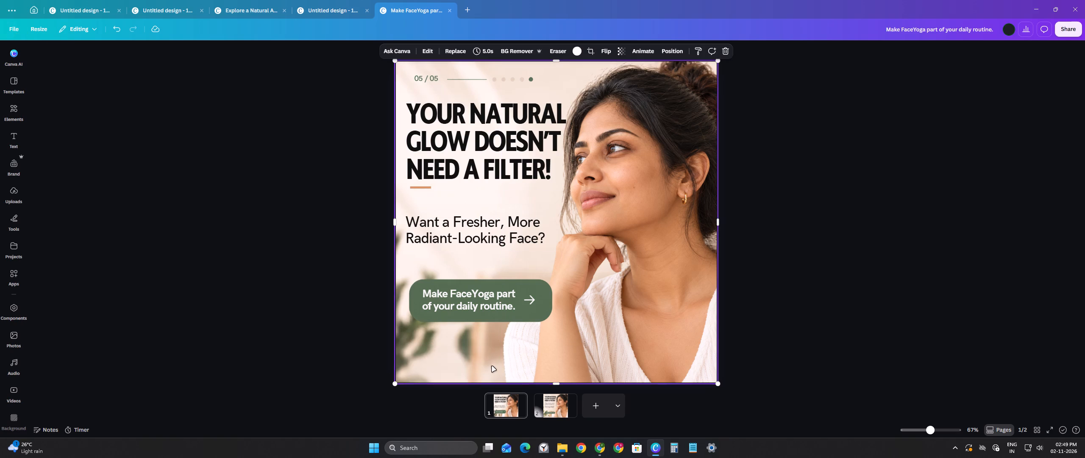
click(423, 52)
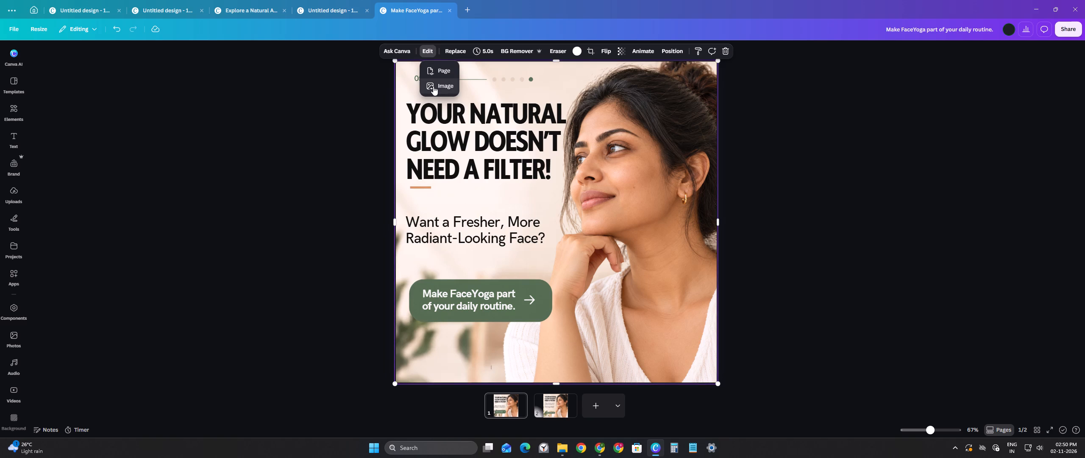
click(433, 86)
click(186, 106)
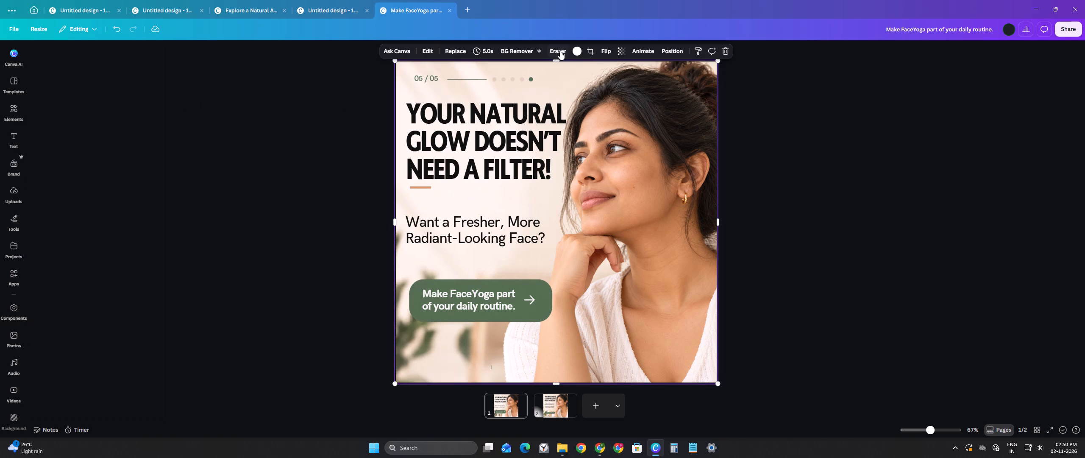
click(560, 50)
click(560, 73)
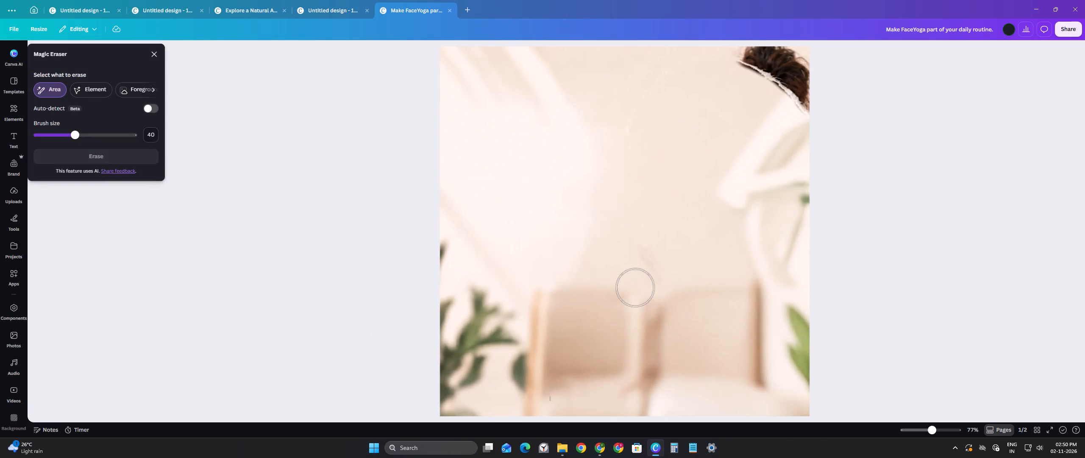
click(551, 396)
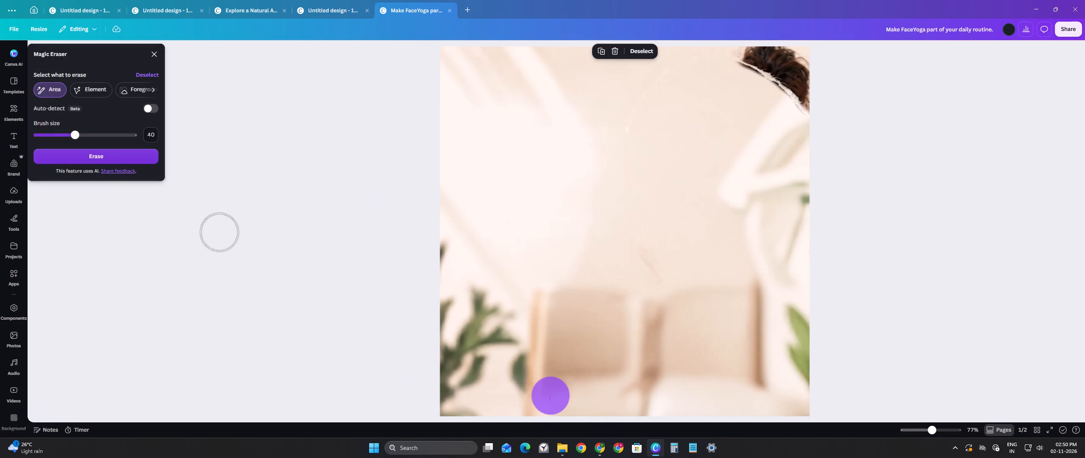
key(ctrl+z)
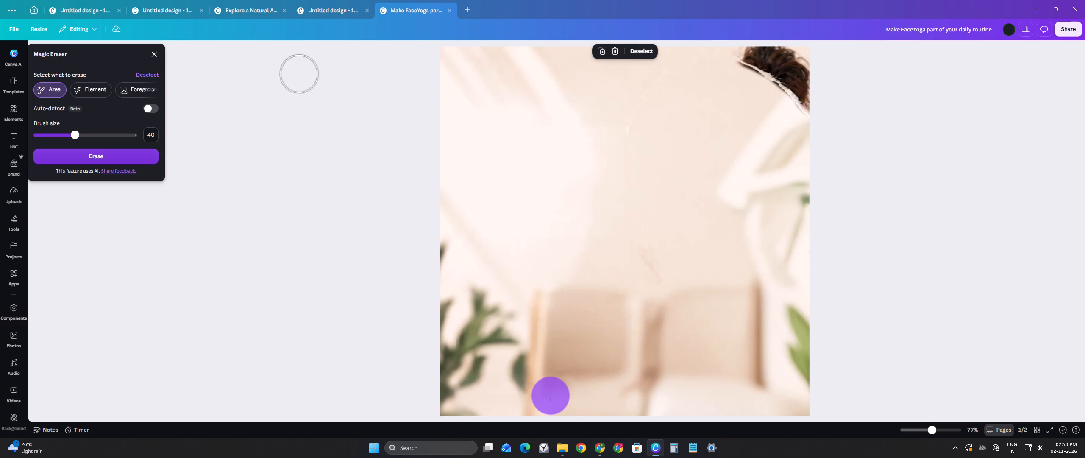
click(641, 54)
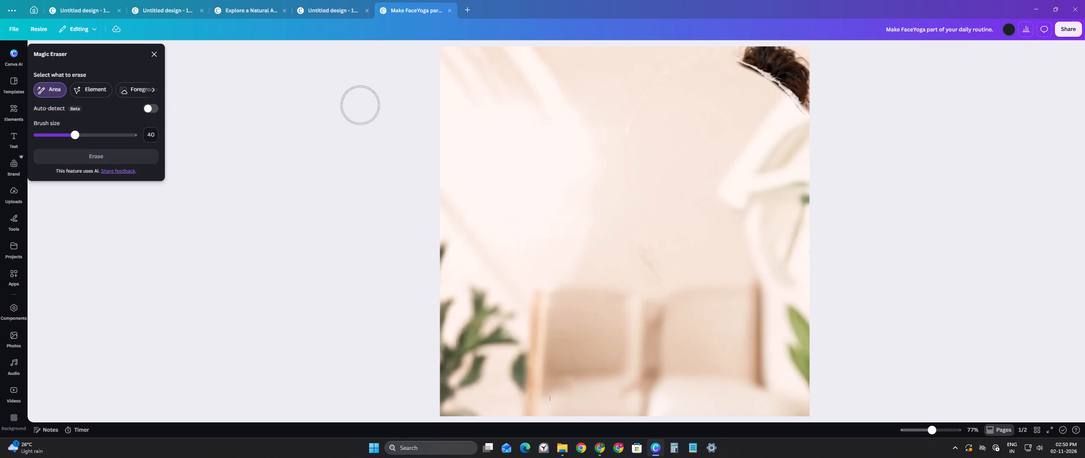
click(62, 136)
click(46, 134)
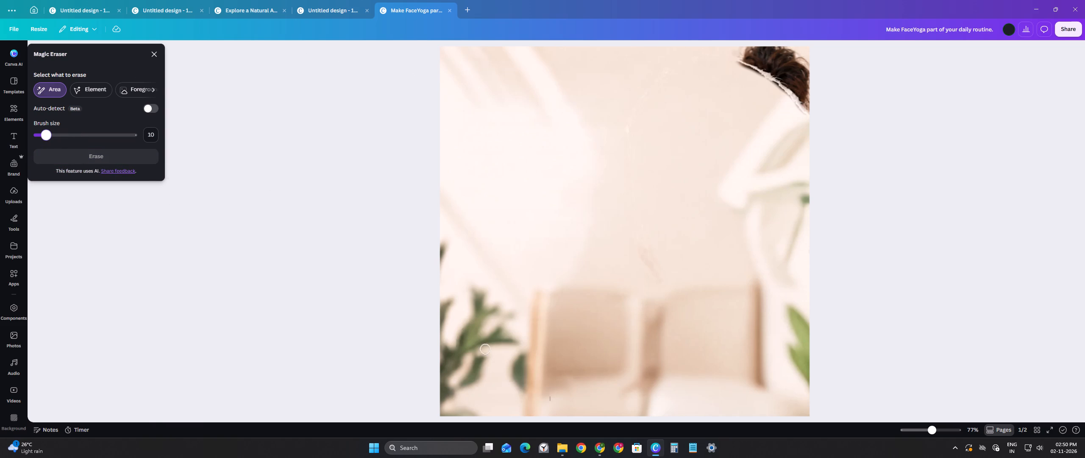
click(550, 399)
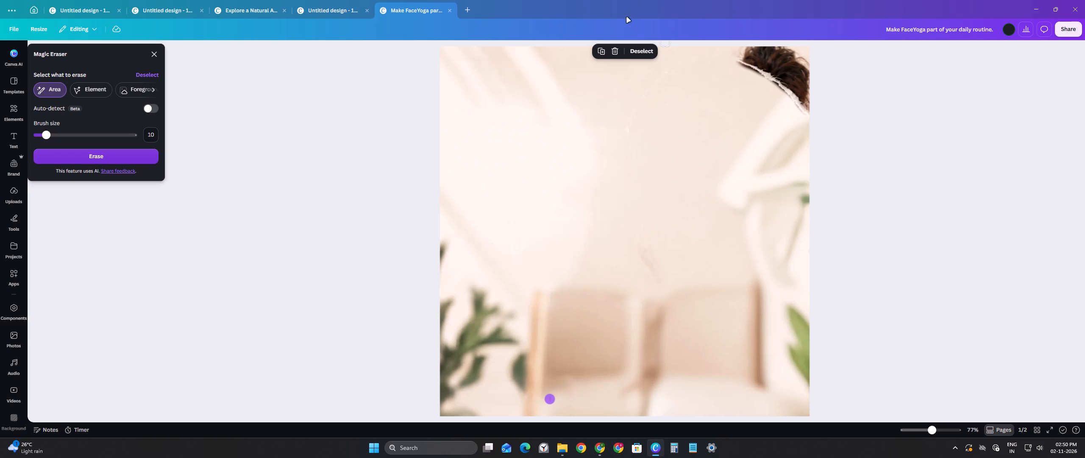
click(619, 47)
click(1033, 450)
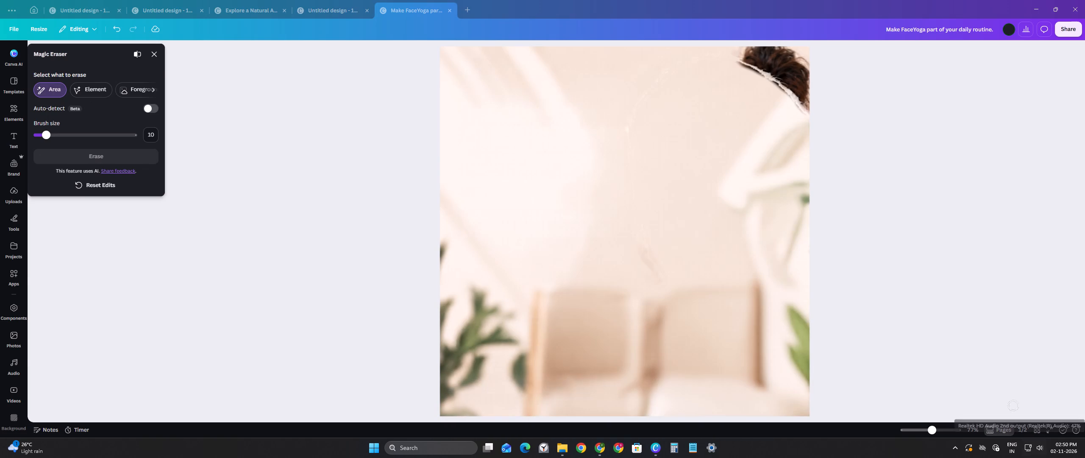
click(154, 53)
click(960, 221)
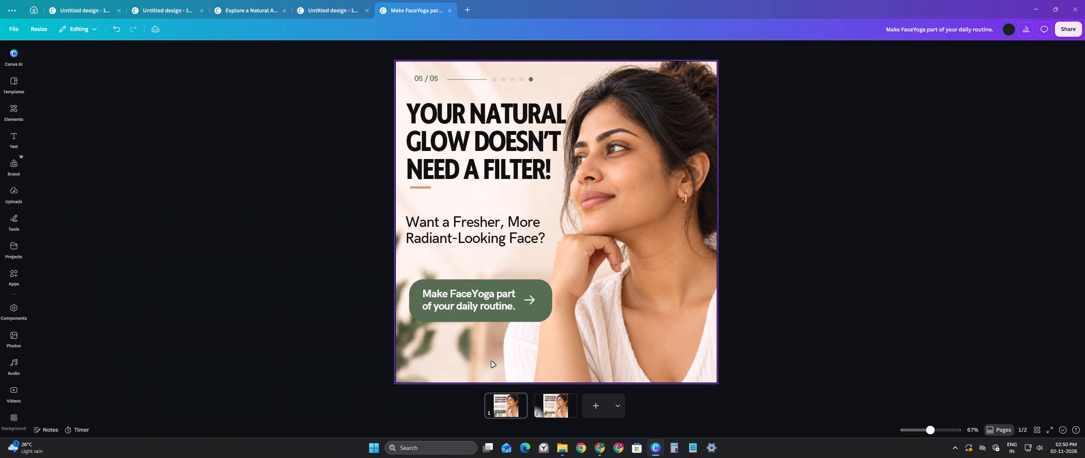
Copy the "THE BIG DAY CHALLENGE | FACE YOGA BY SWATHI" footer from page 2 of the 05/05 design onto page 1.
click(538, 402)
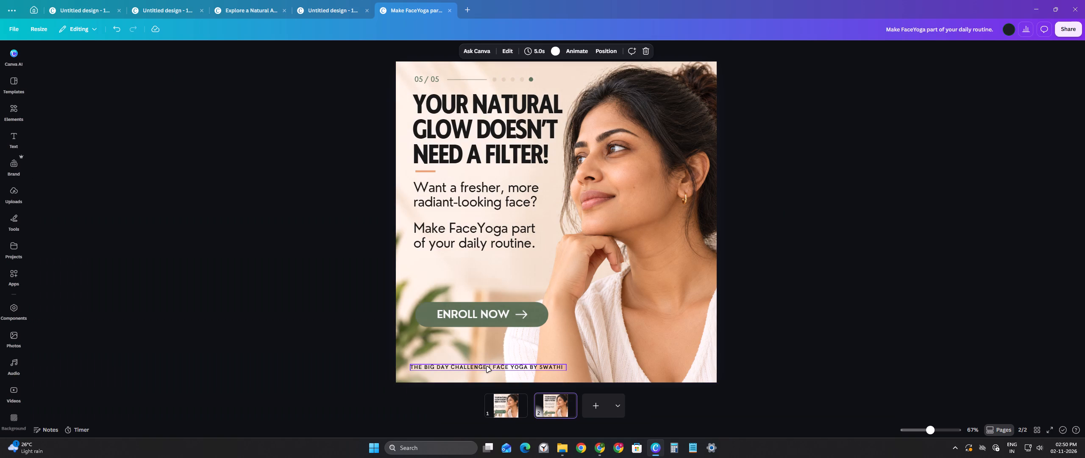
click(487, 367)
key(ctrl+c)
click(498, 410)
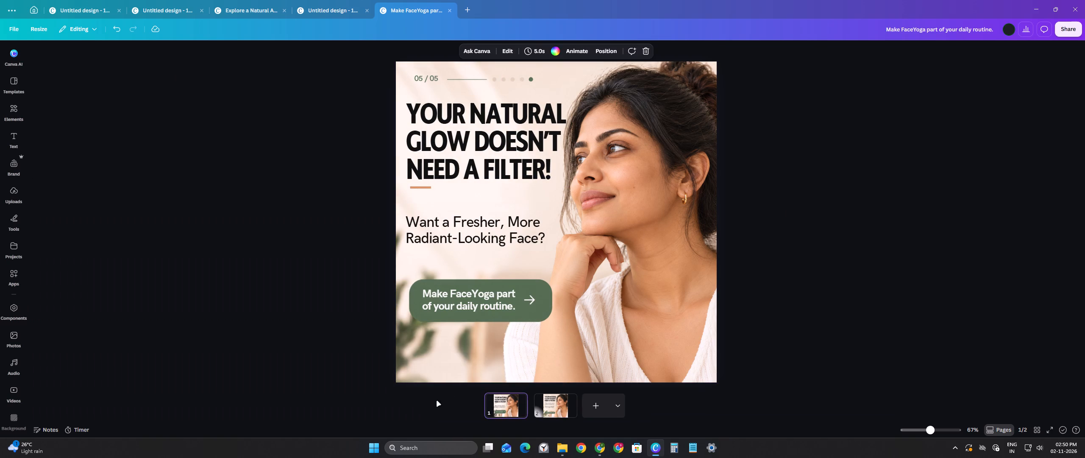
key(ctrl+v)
Replace the footer text on the 01/05 "THOSE DARK CIRCLES!" slide with a copy of the 02/05 slide's footer.
click(322, 17)
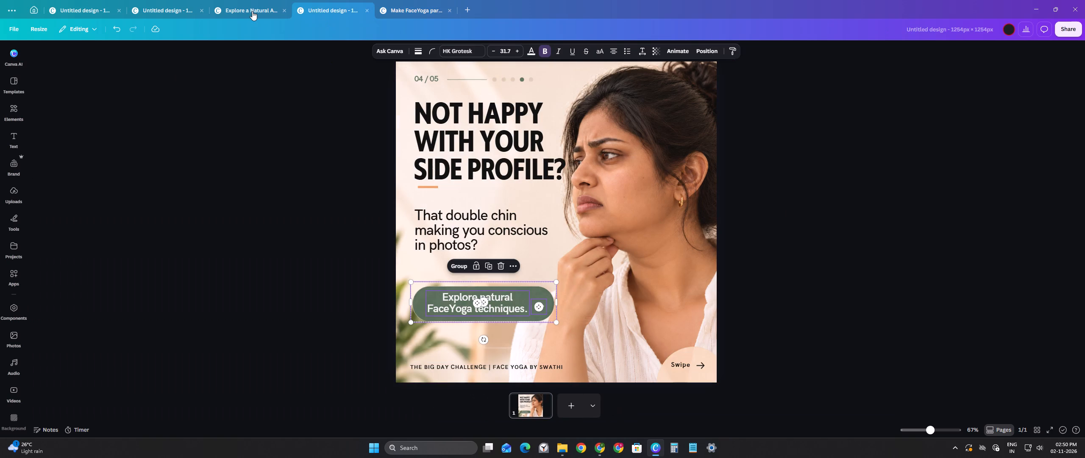
click(252, 11)
click(187, 15)
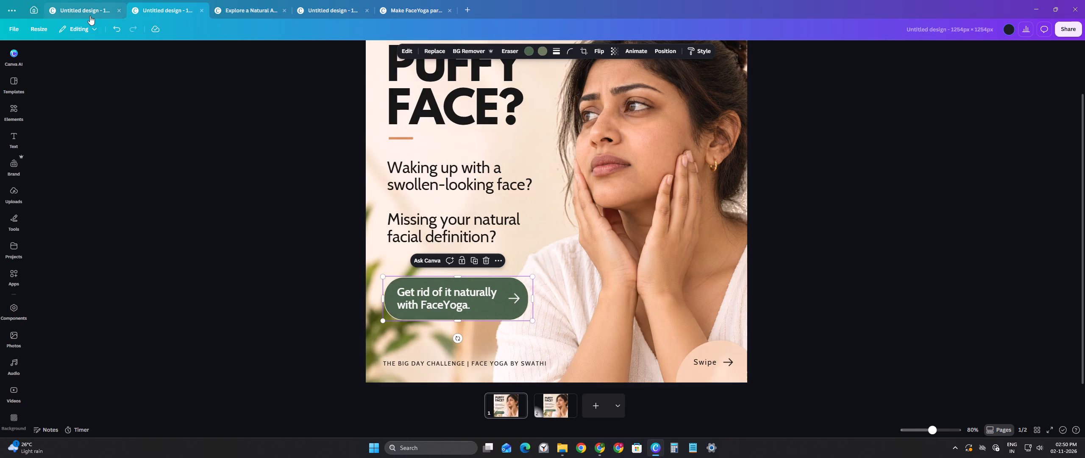
click(89, 16)
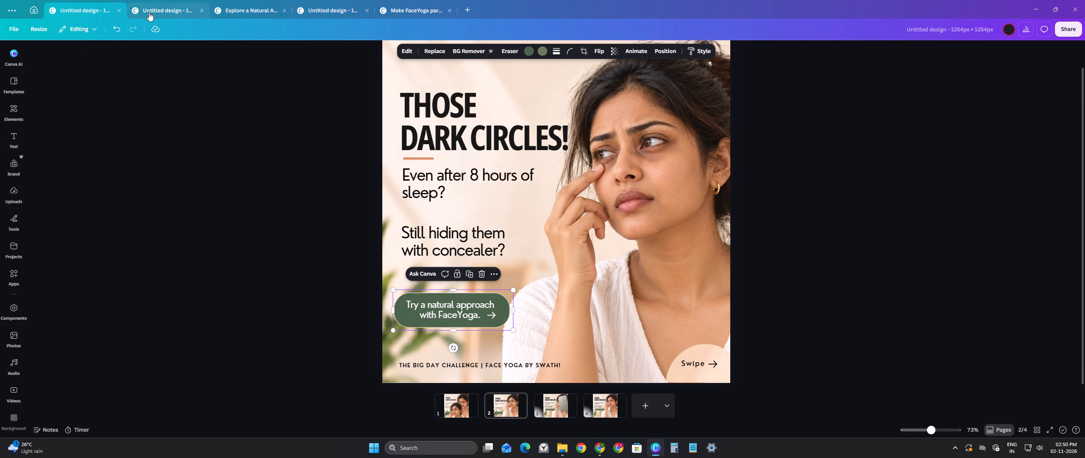
click(149, 12)
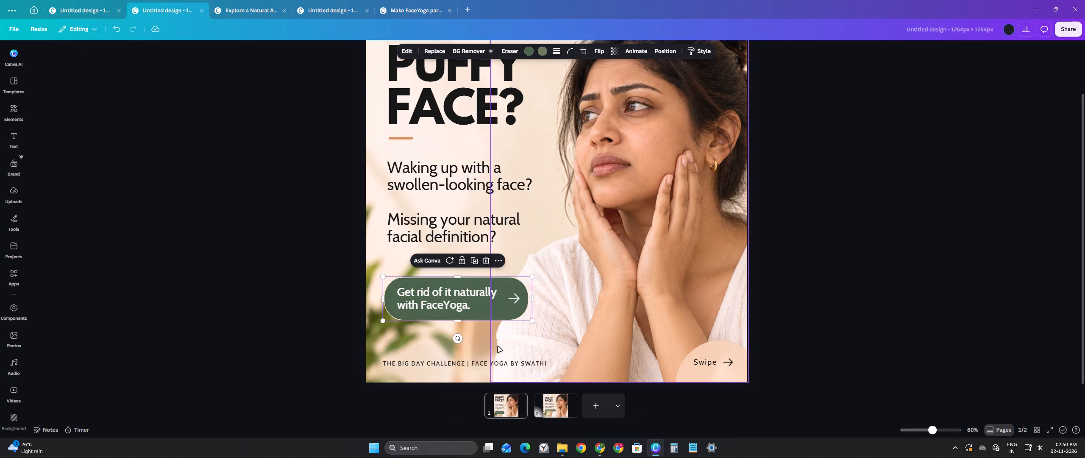
click(459, 363)
key(ctrl+c)
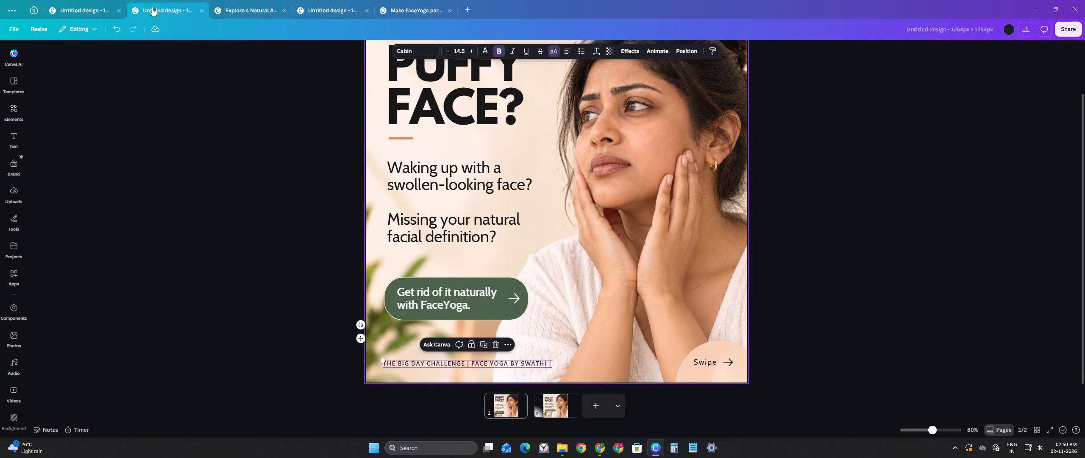
click(92, 6)
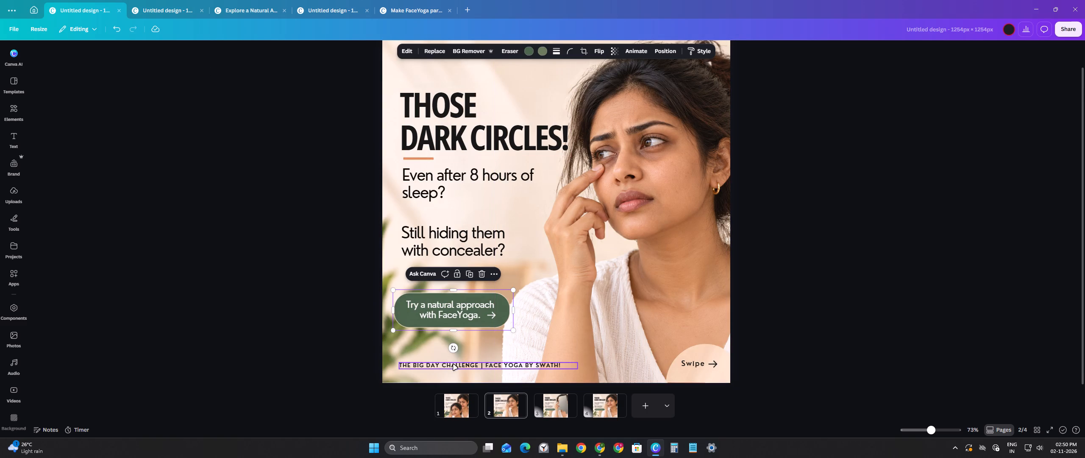
click(453, 365)
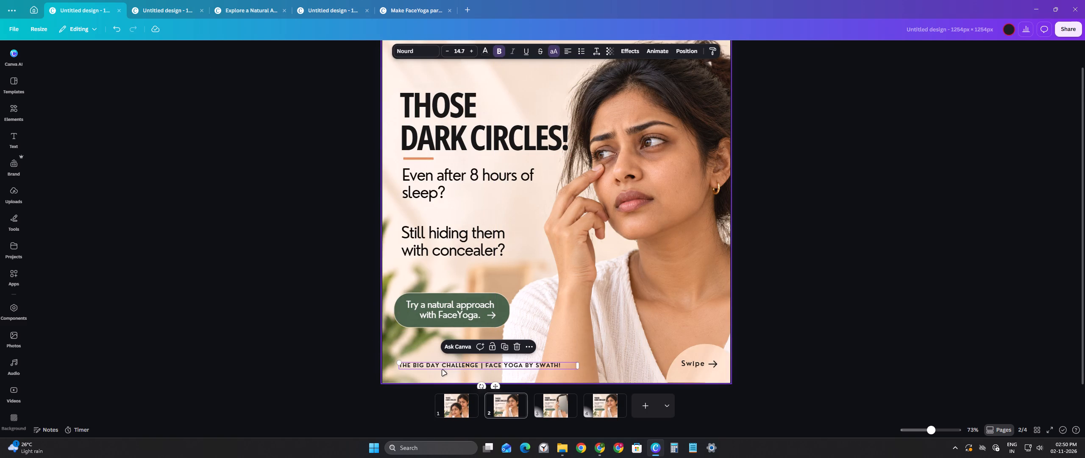
key(ctrl+v)
key(ctrl+z)
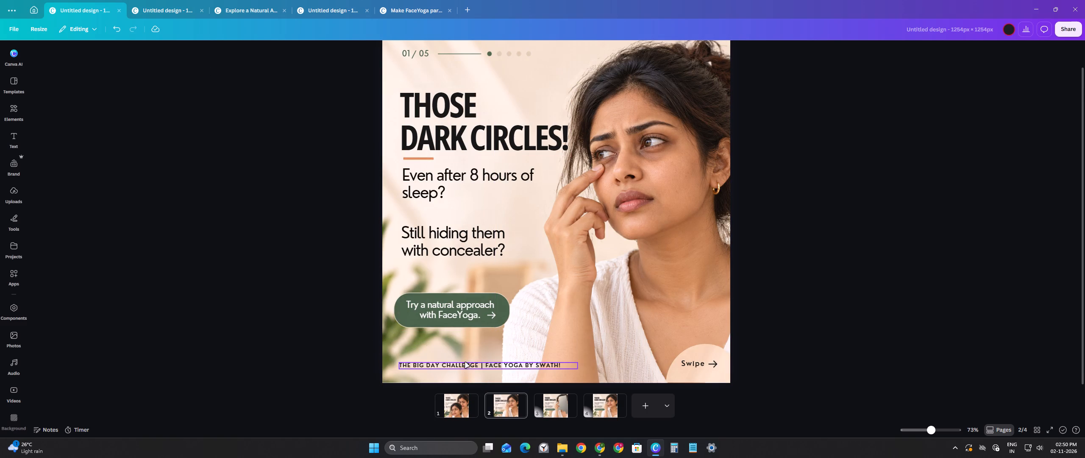
click(468, 365)
key(Delete)
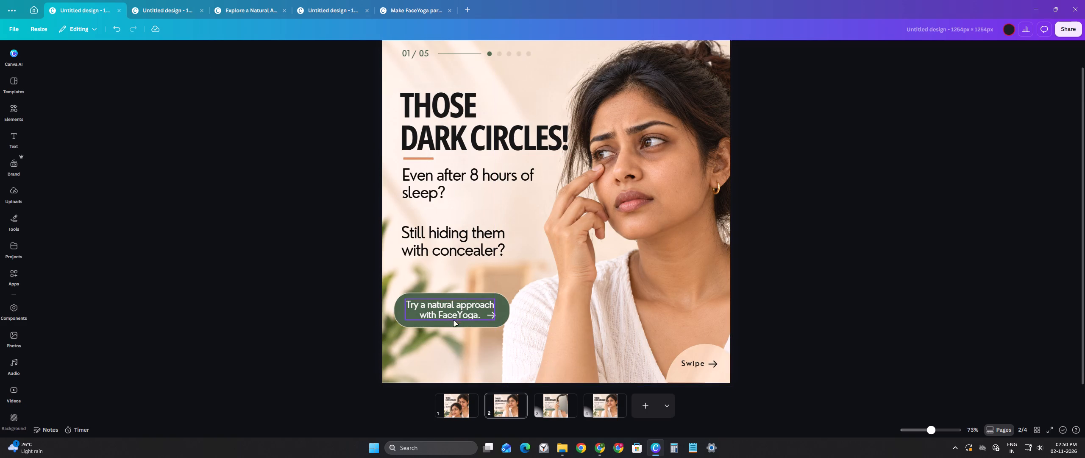
key(ctrl+v)
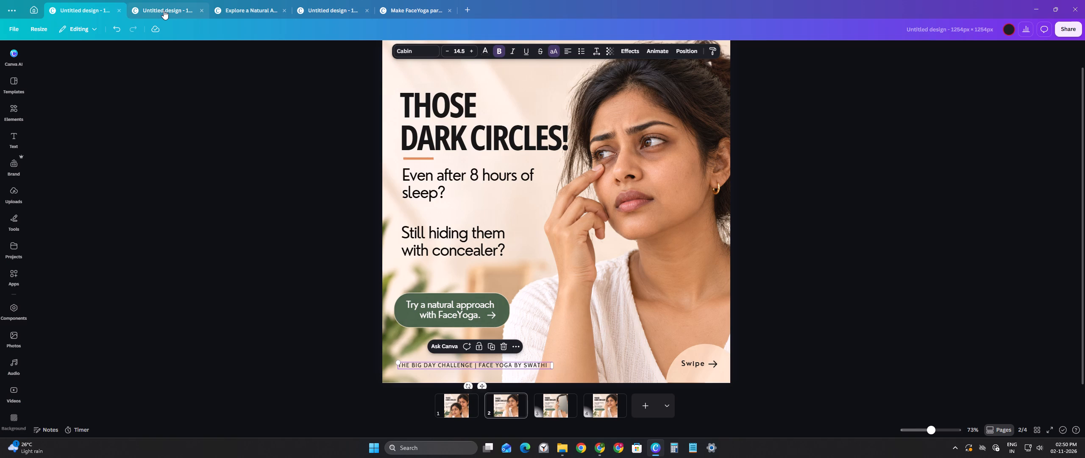
Replace the footer text on the 03/05 "PIMPLES FADE" slide with the copied 02/05 footer.
click(164, 10)
click(237, 11)
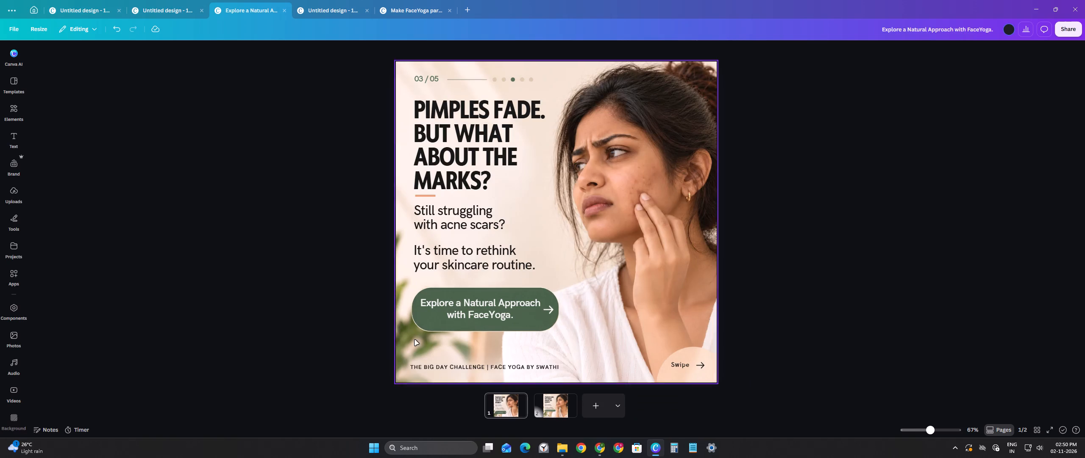
click(455, 364)
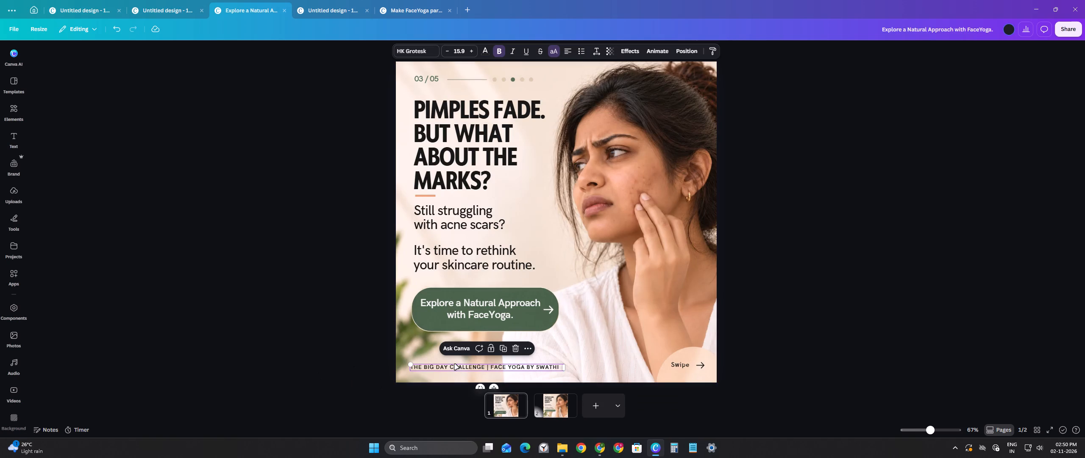
key(Delete)
key(ctrl+v)
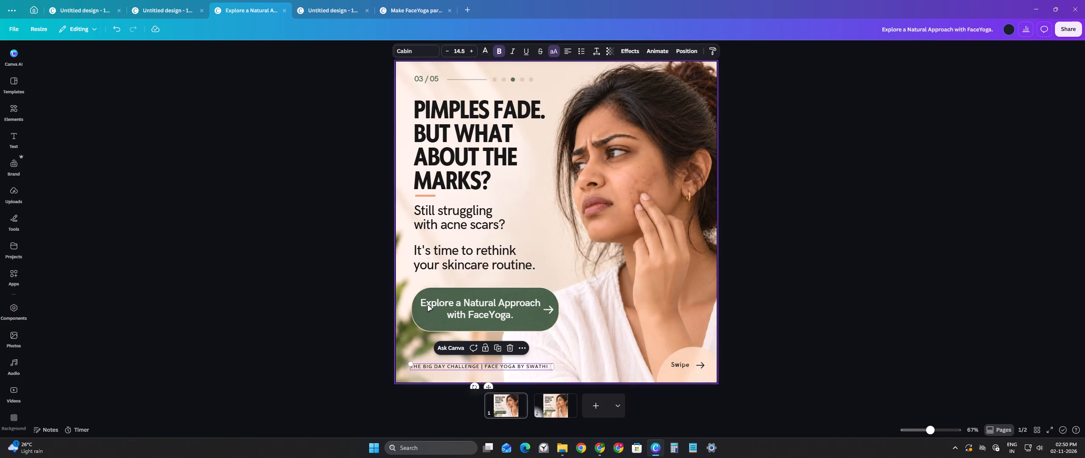
Replace the footer text on the 04/05 "SIDE PROFILE" slide with the copied 02/05 footer.
click(326, 11)
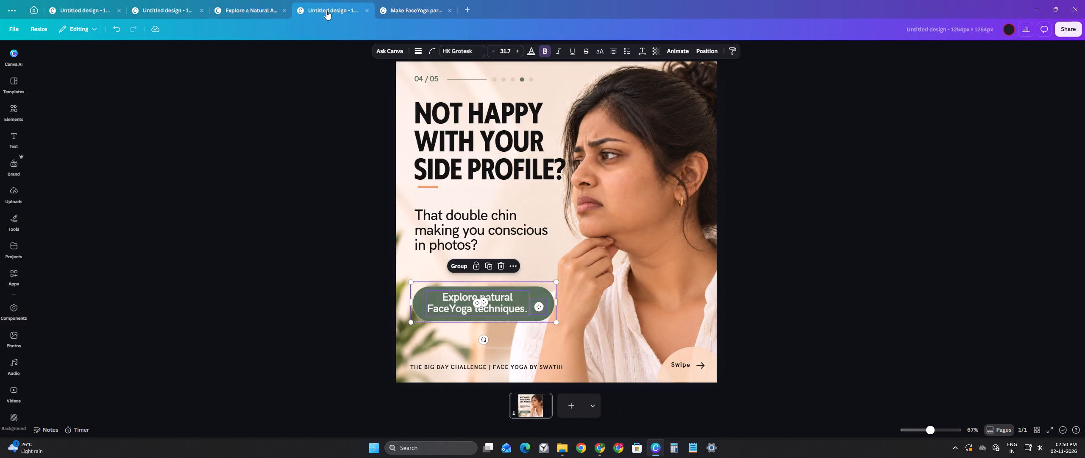
click(454, 372)
click(459, 366)
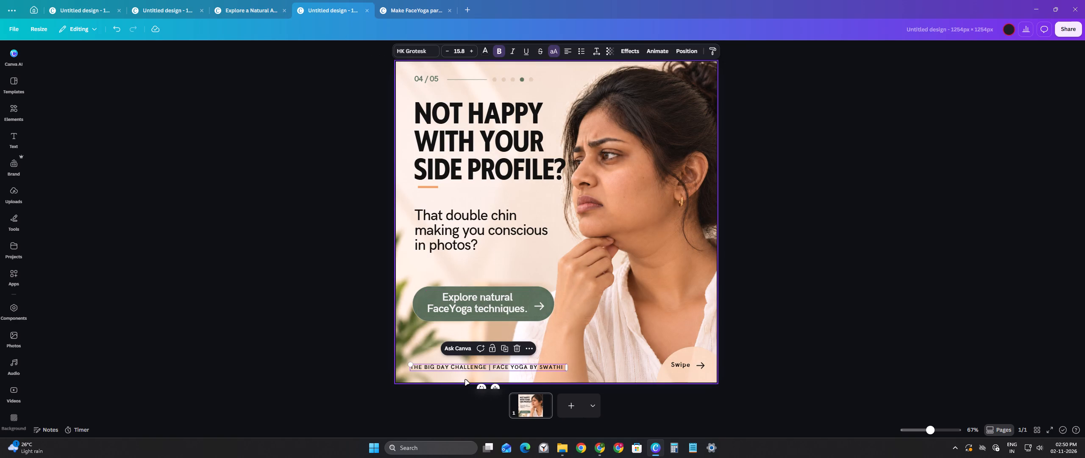
key(Delete)
key(ctrl+v)
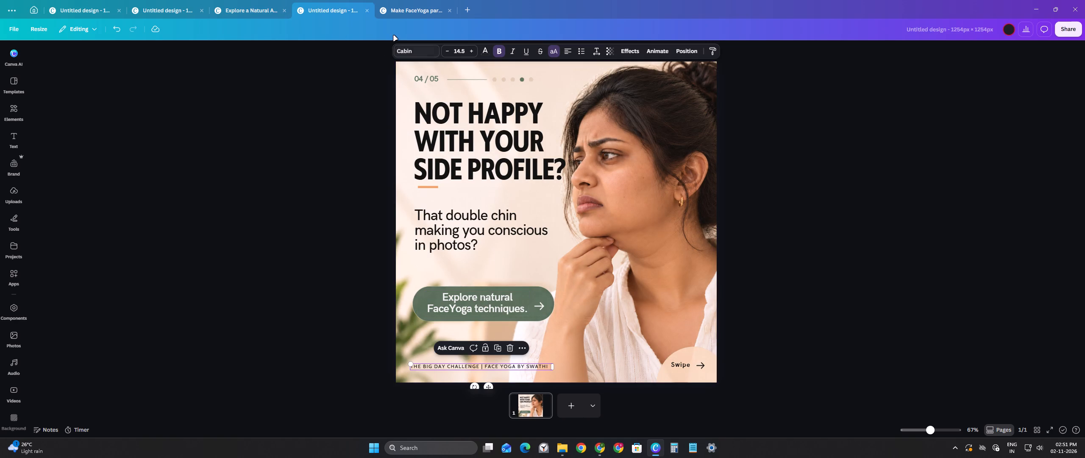
Replace the footer on the 05/05 "YOUR NATURAL GLOW" slide with the copied 02/05 footer.
click(413, 6)
key(Delete)
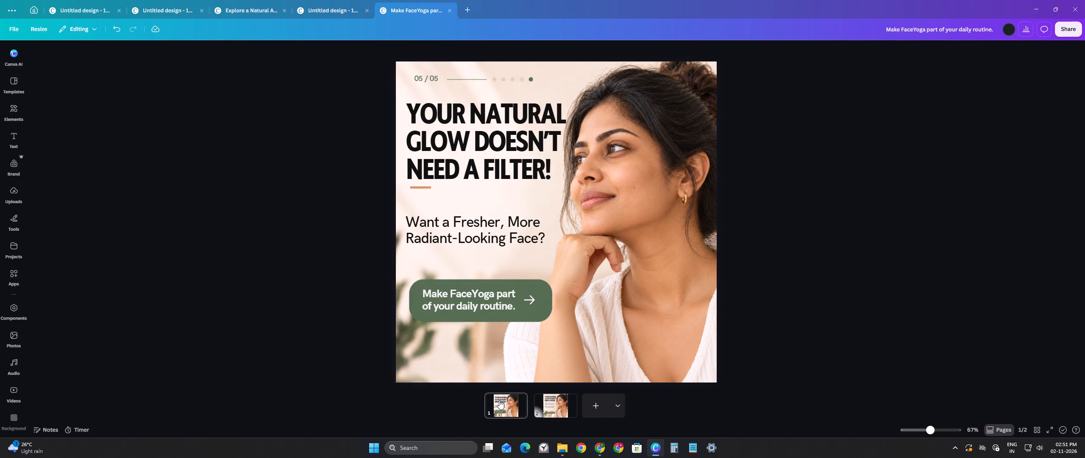
key(ctrl+v)
click(319, 274)
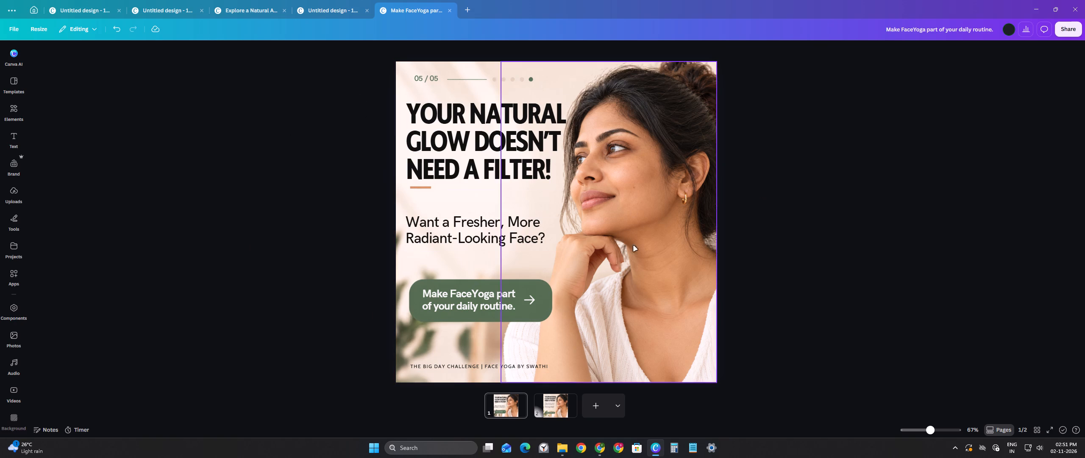
Go back through the slides to 01/05 and view it at 75% zoom.
click(334, 18)
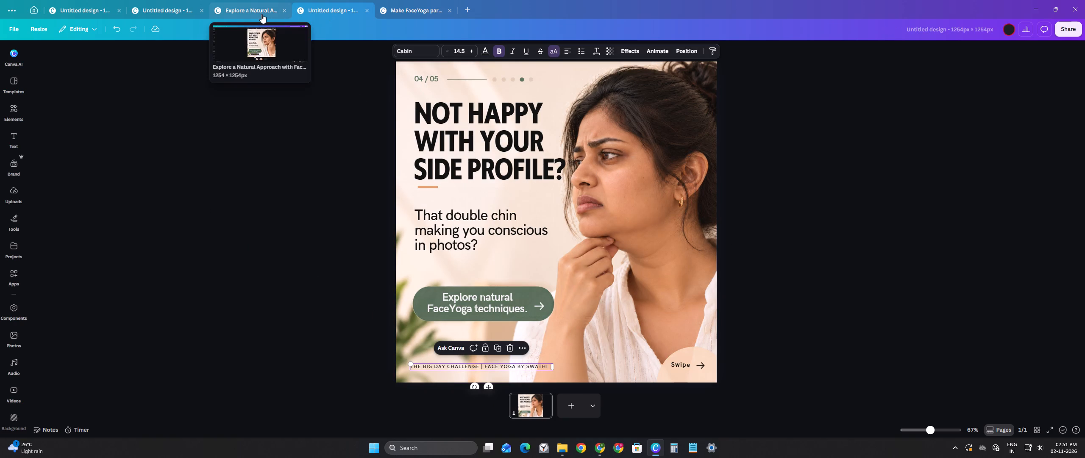
click(262, 14)
click(145, 11)
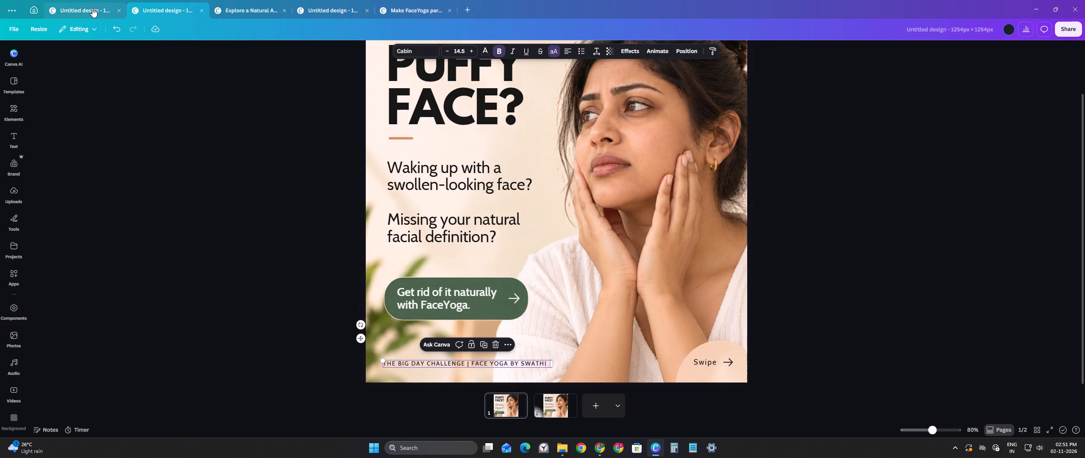
click(92, 8)
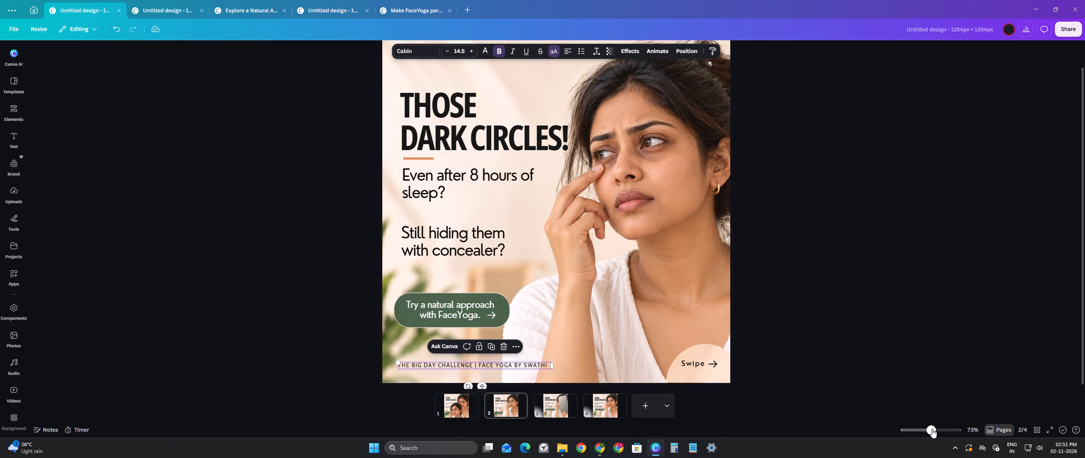
drag(932, 429, 924, 429)
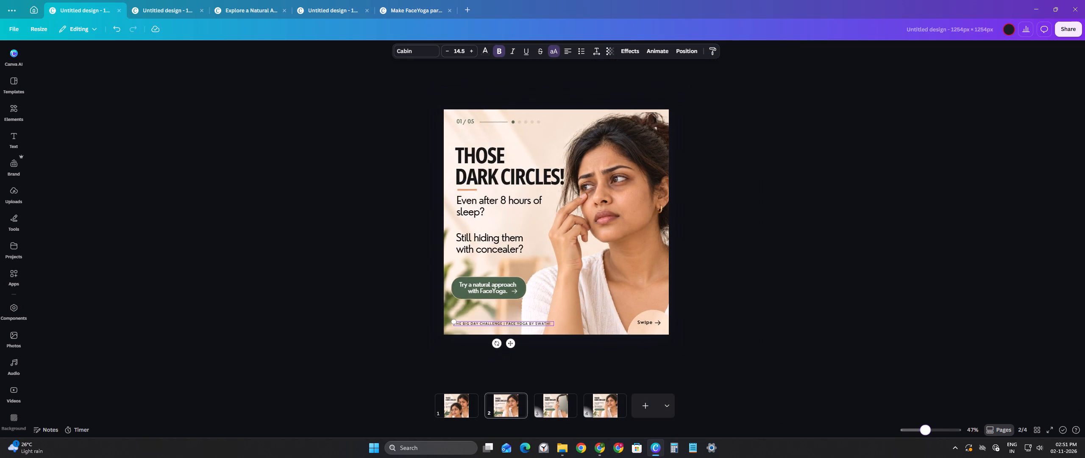
drag(924, 429, 928, 429)
click(855, 281)
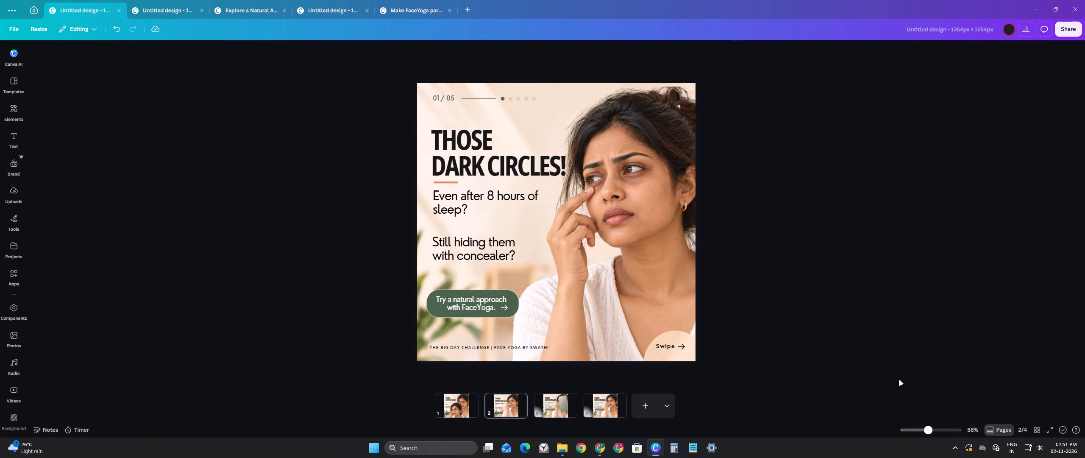
click(928, 433)
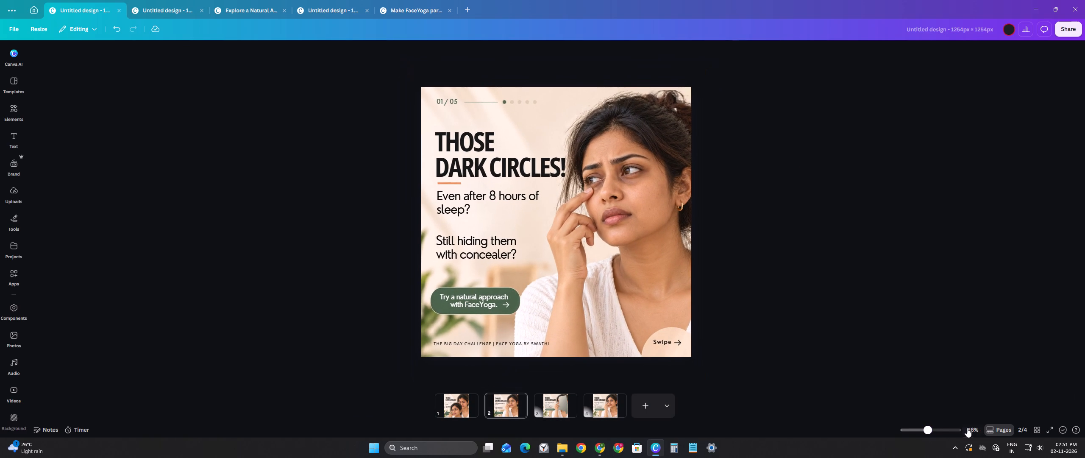
click(967, 428)
click(976, 314)
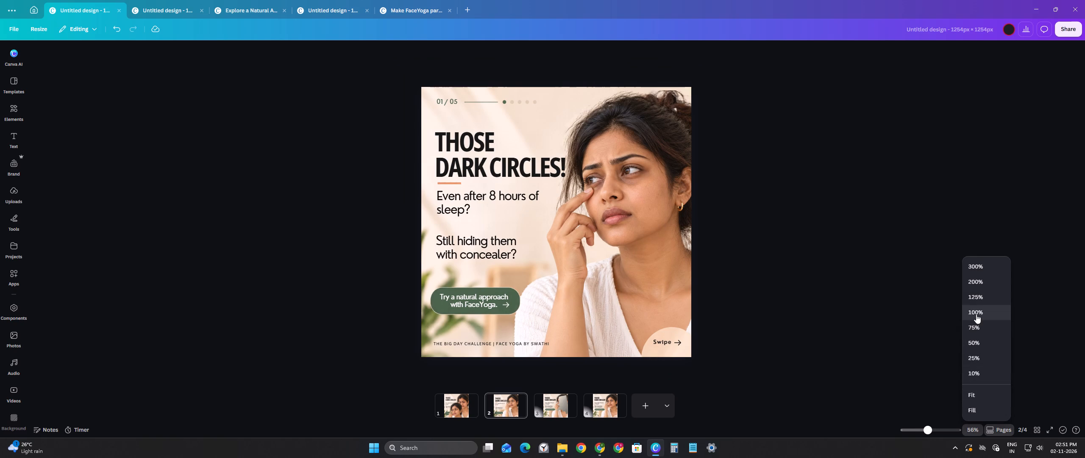
click(968, 430)
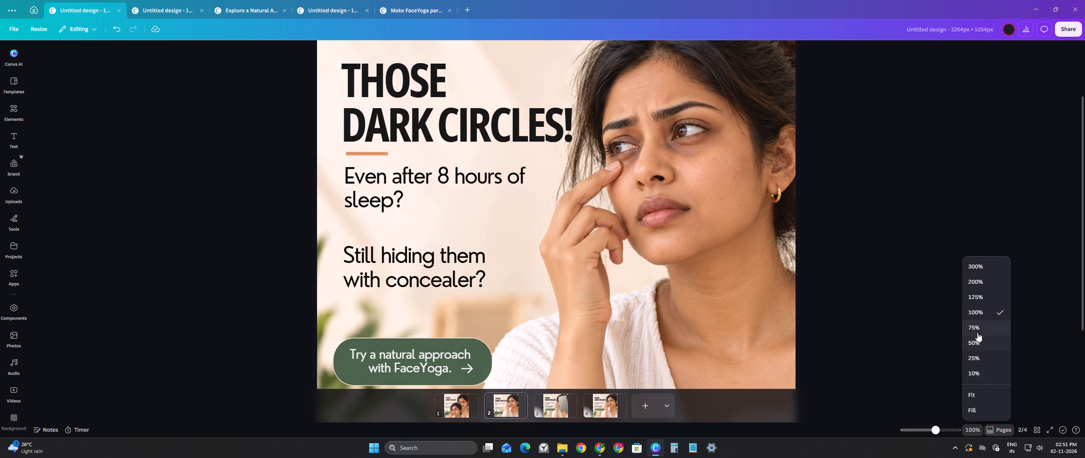
click(977, 331)
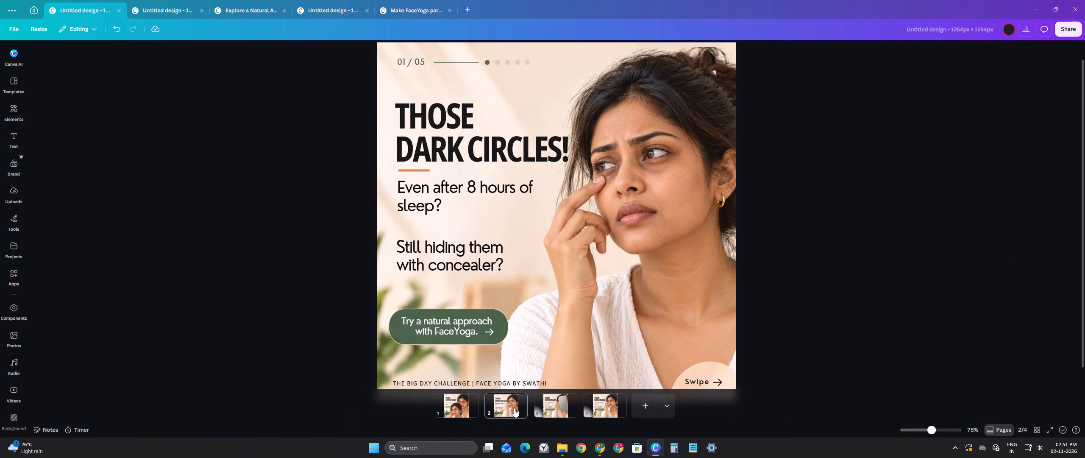
View the 02/05, 03/05, 04/05 and 05/05 slides at 75% zoom, matching the 01/05 slide.
click(173, 6)
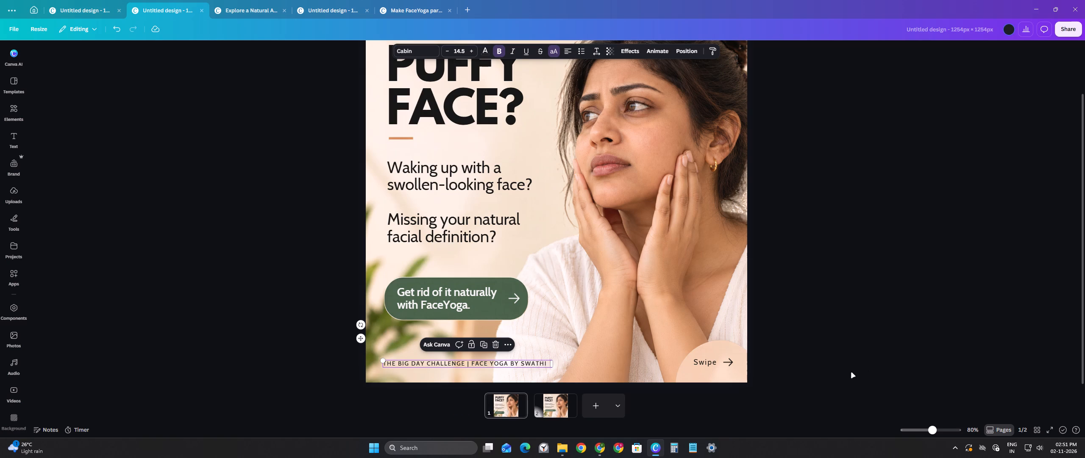
click(974, 428)
click(976, 332)
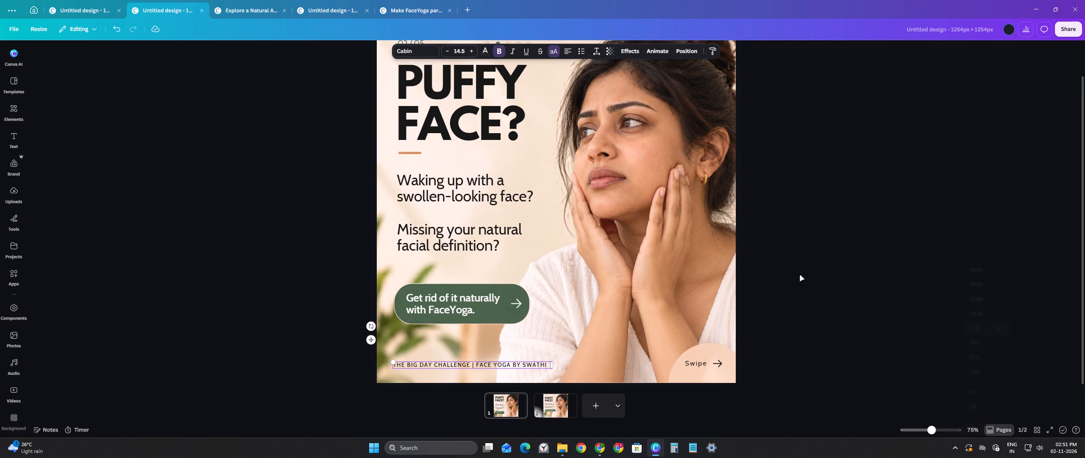
click(244, 11)
click(974, 430)
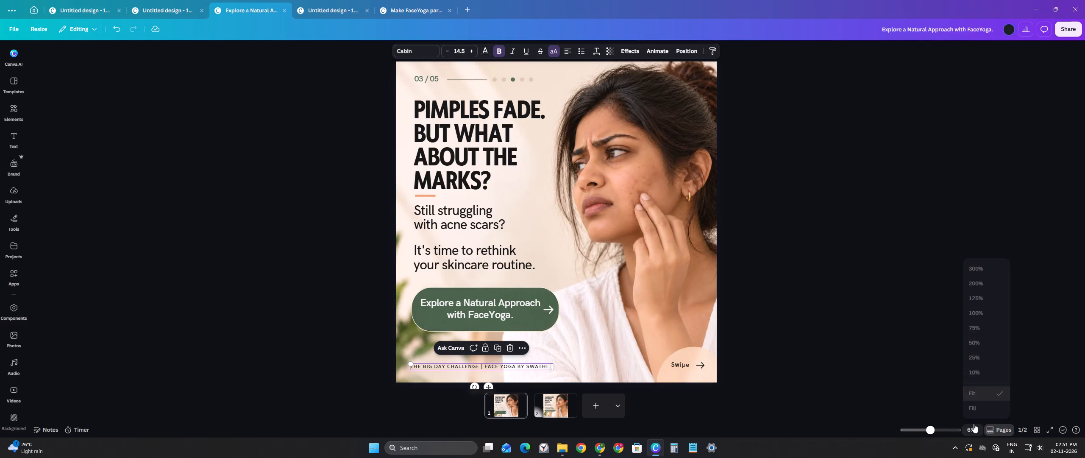
click(984, 326)
click(317, 12)
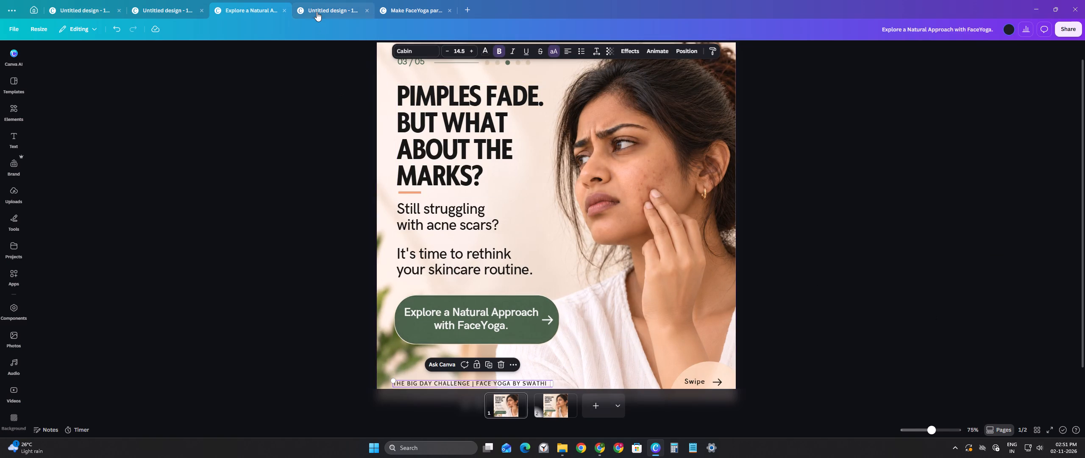
click(976, 431)
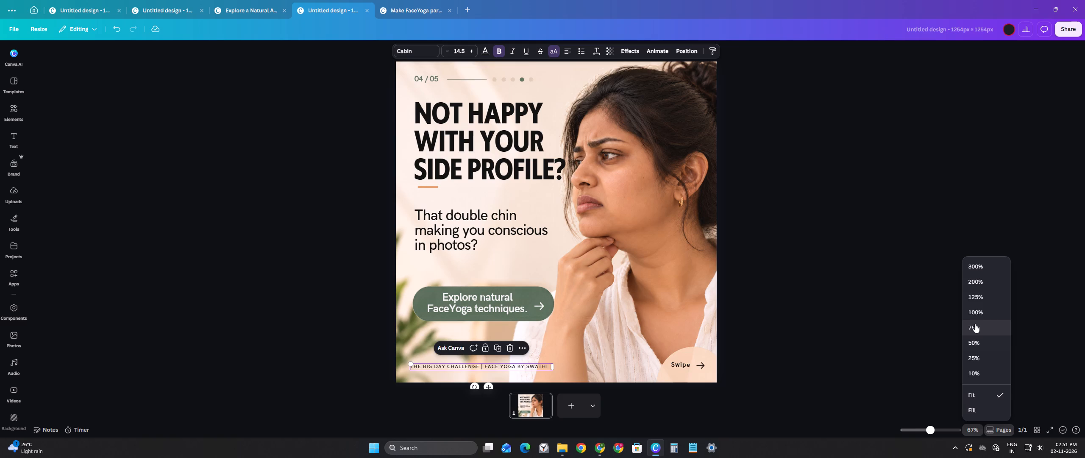
click(975, 324)
click(404, 4)
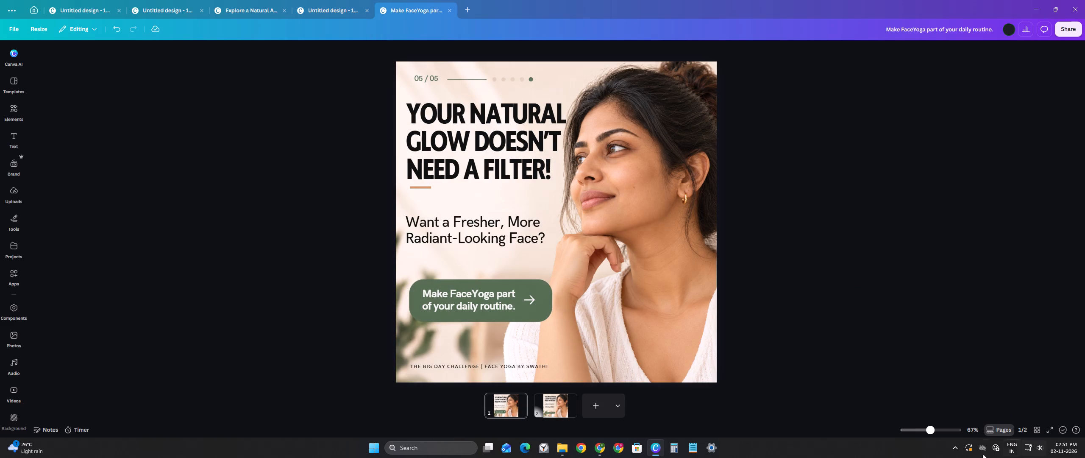
click(977, 431)
click(983, 327)
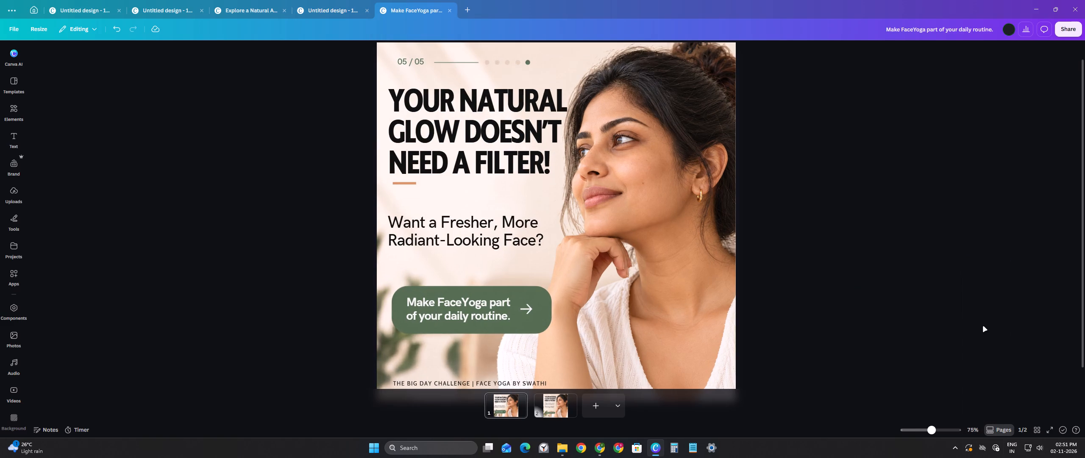
Compare both page versions of the 05/05 slide and check its layout against the 04/05, 02/05 and 01/05 slides.
click(551, 413)
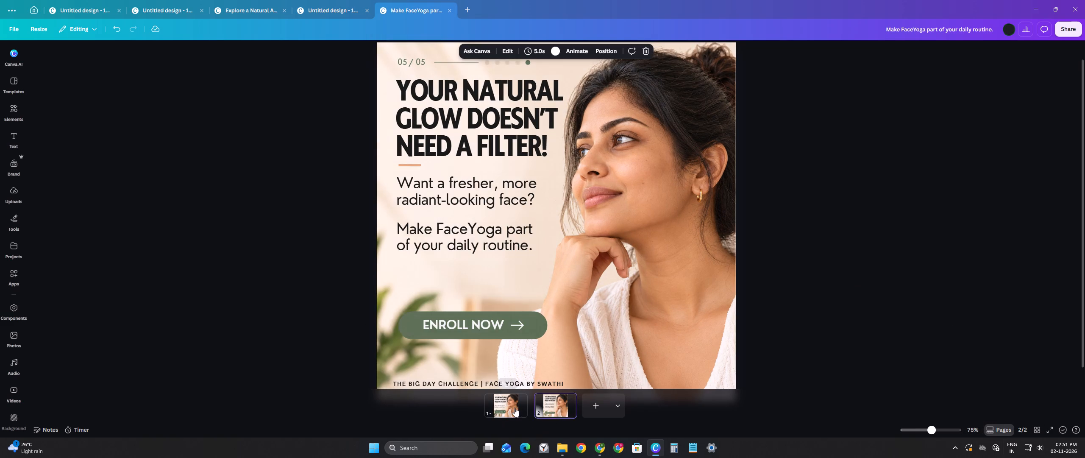
click(515, 408)
click(326, 5)
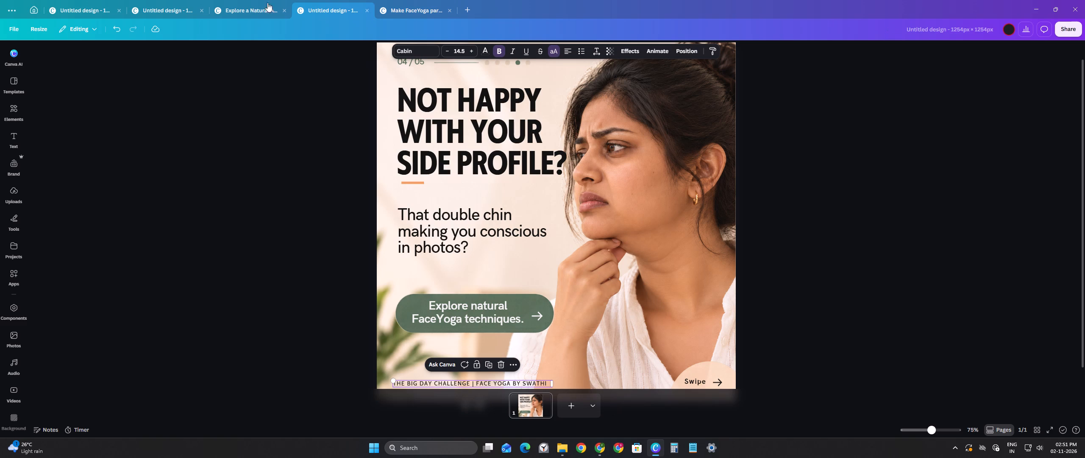
click(408, 2)
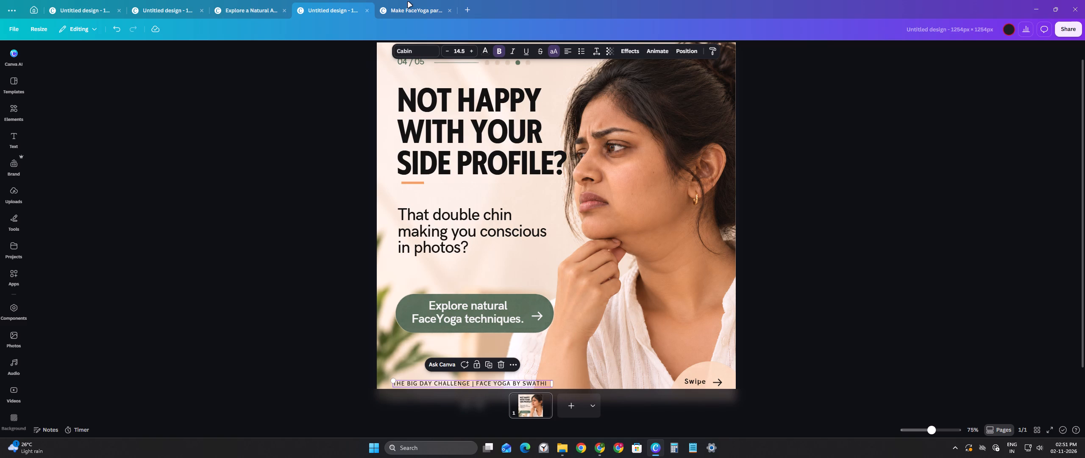
click(404, 9)
click(75, 7)
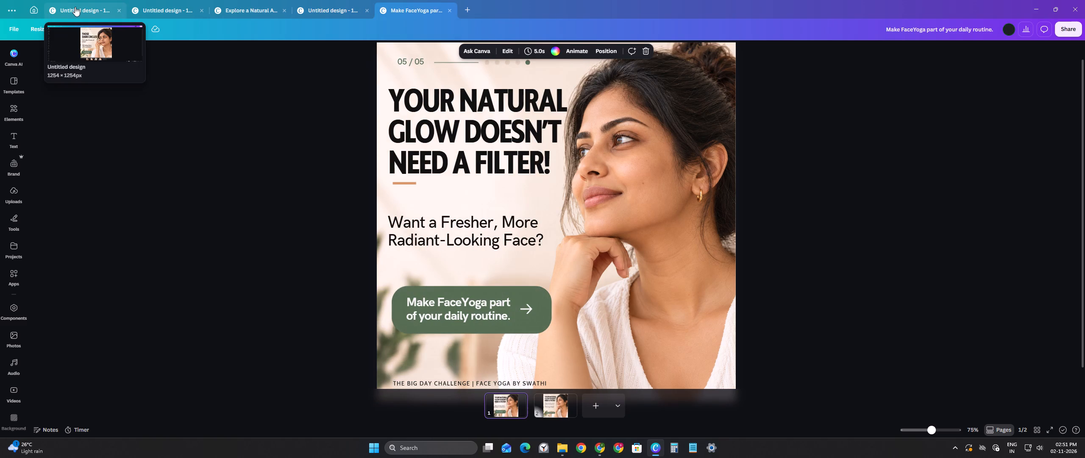
click(170, 8)
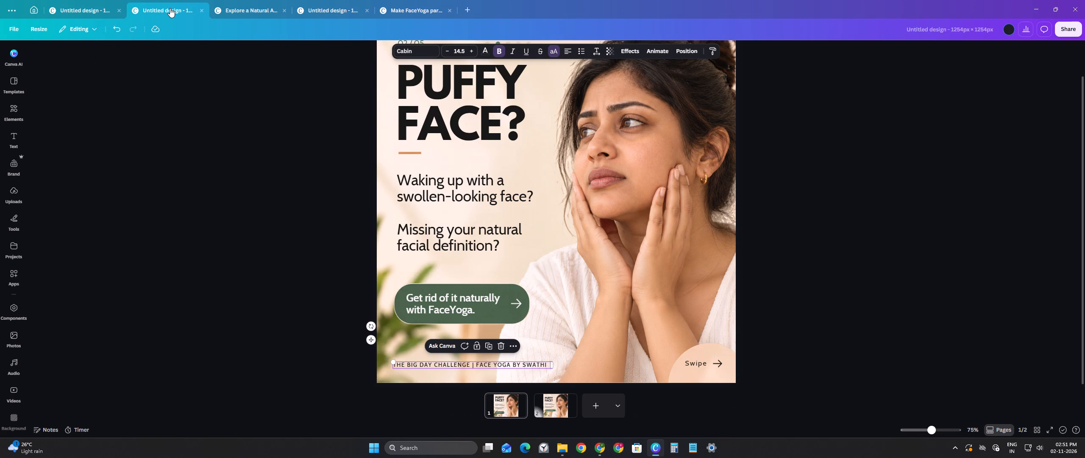
click(108, 14)
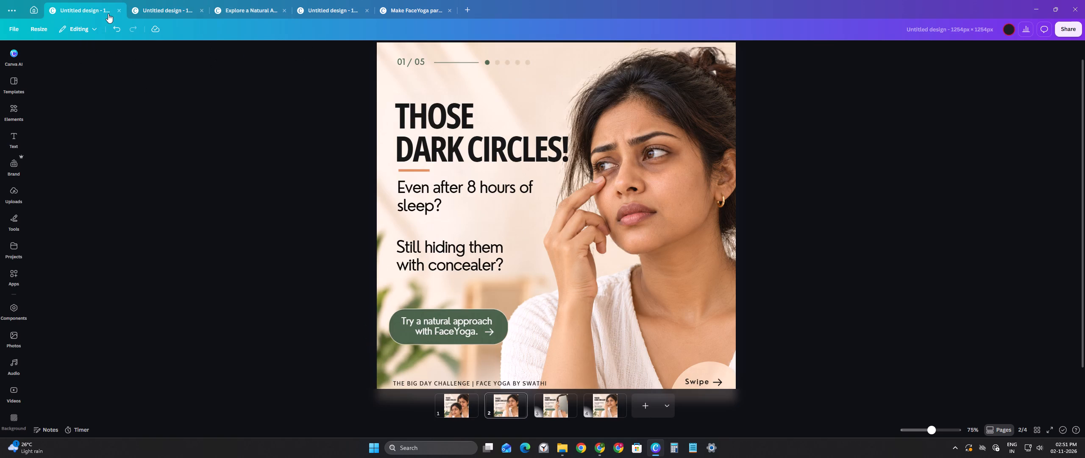
click(190, 12)
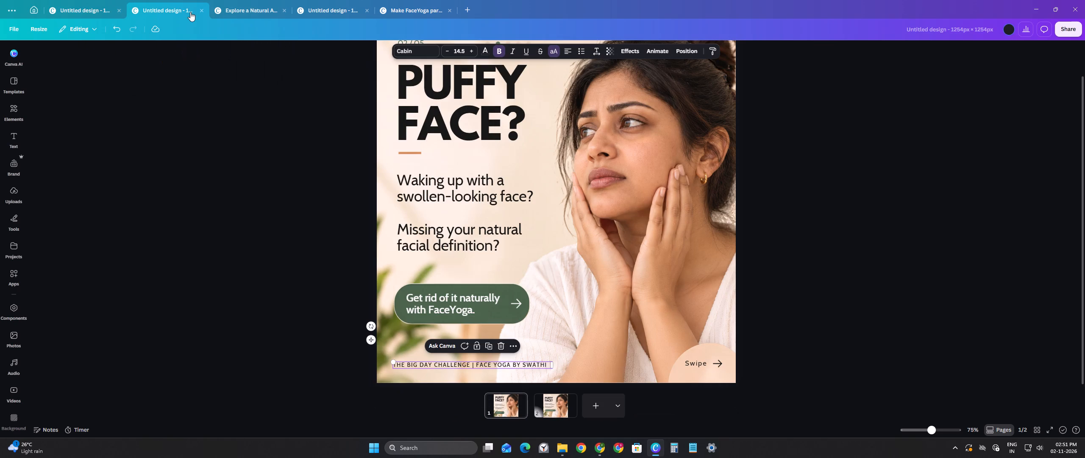
View all five slides from the top of the page and compare their layouts, especially 01/05 against 02/05.
scroll(1006, 218, up, 6)
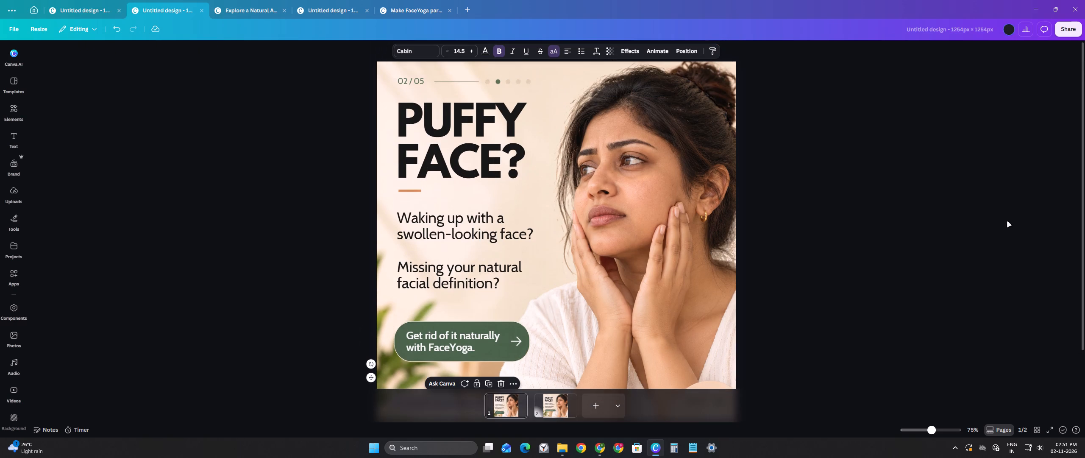
scroll(1007, 222, up, 1)
click(89, 5)
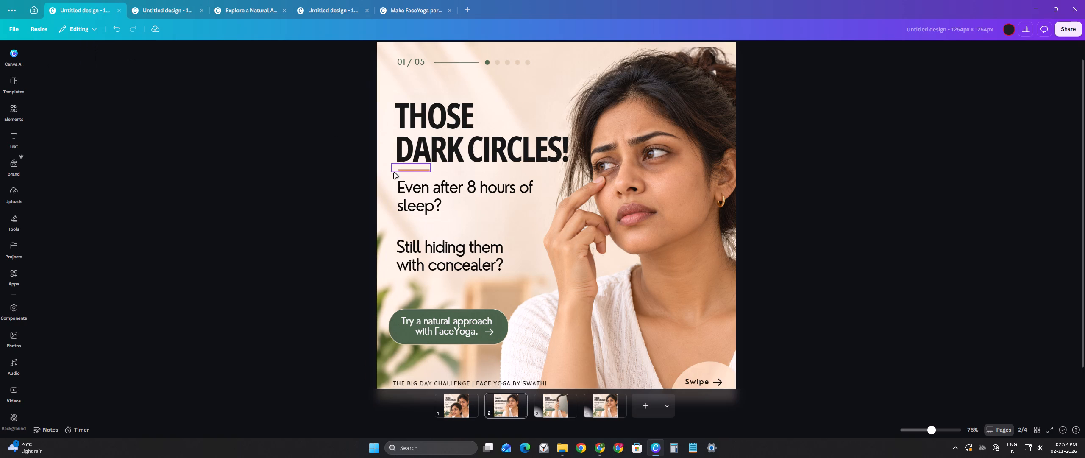
scroll(394, 173, up, 4)
click(170, 13)
scroll(278, 186, up, 5)
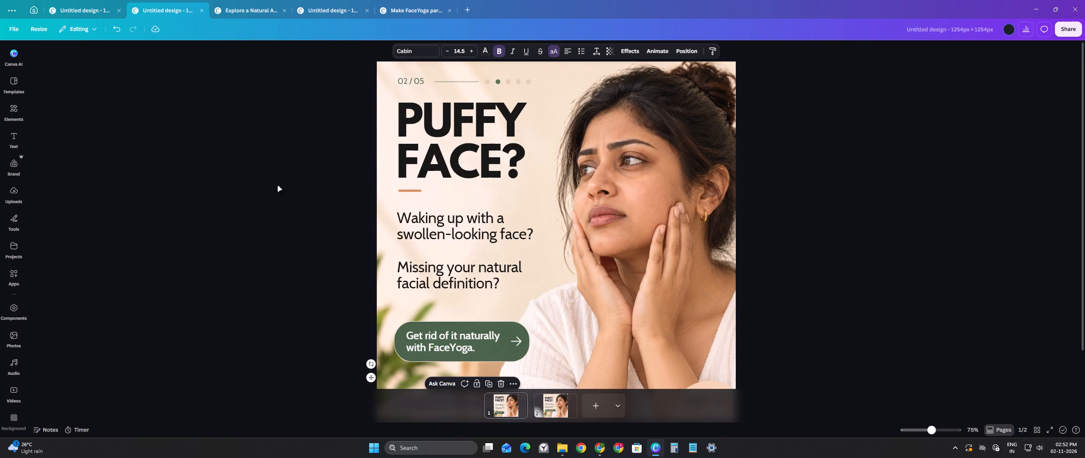
scroll(278, 186, up, 1)
click(238, 6)
scroll(306, 220, up, 6)
click(352, 15)
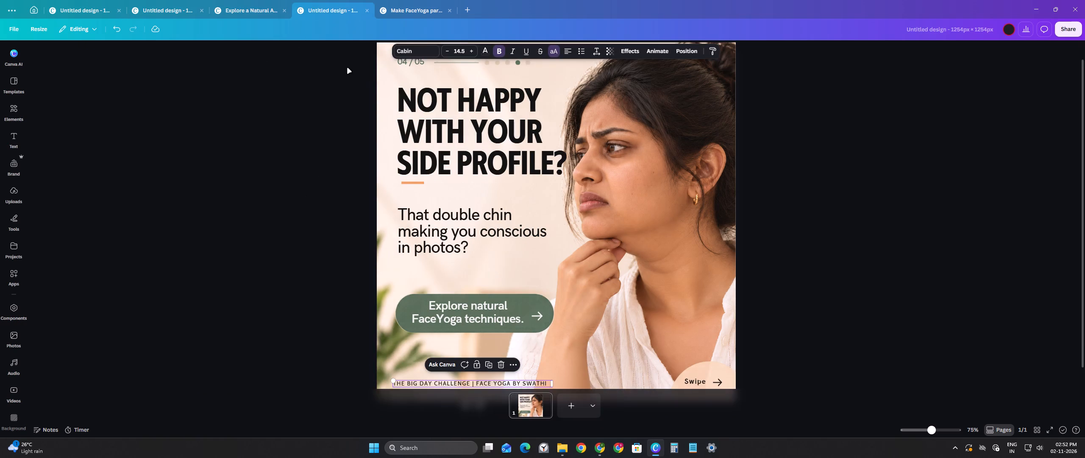
scroll(298, 255, up, 7)
click(385, 0)
click(393, 11)
scroll(291, 228, up, 5)
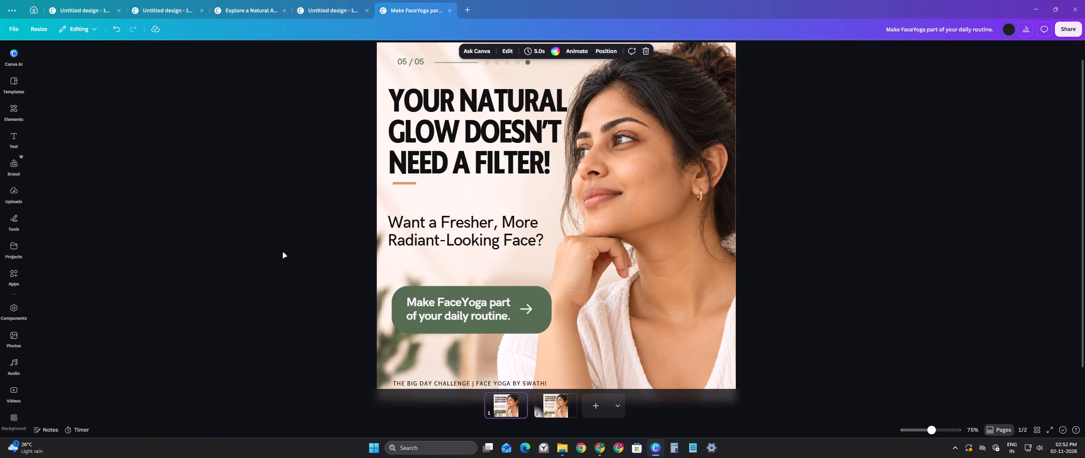
scroll(283, 253, up, 2)
click(74, 6)
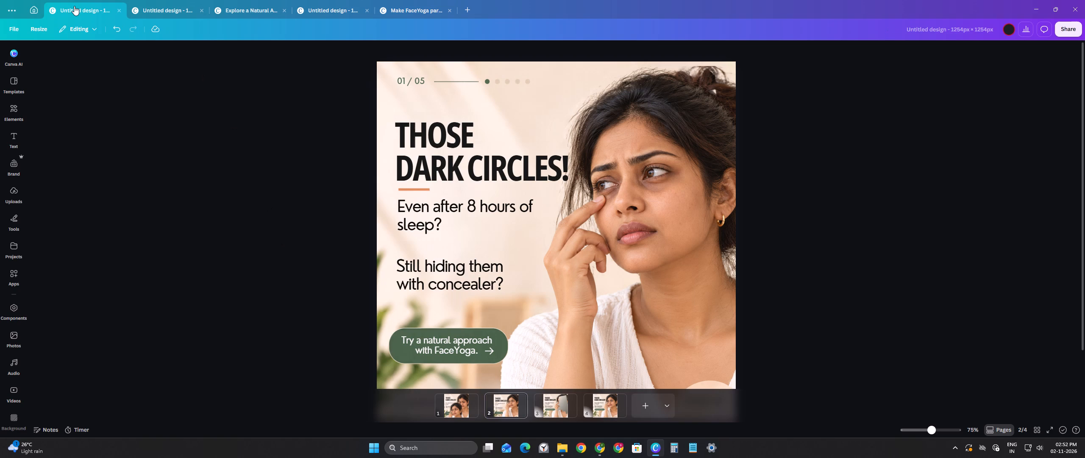
click(149, 6)
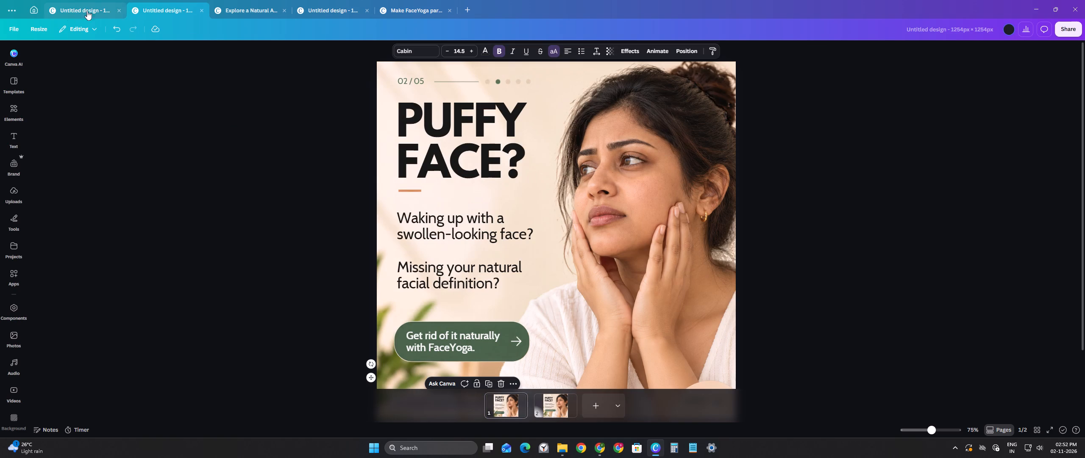
click(74, 8)
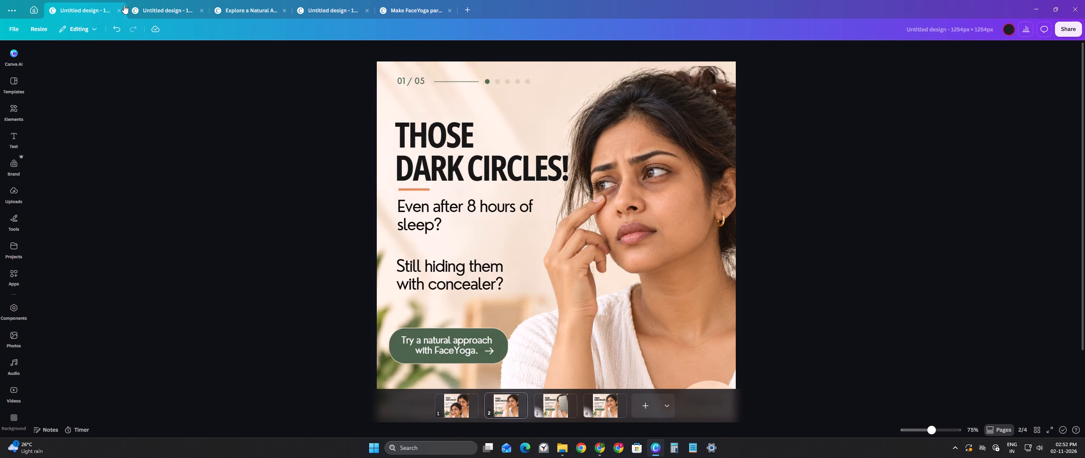
click(141, 6)
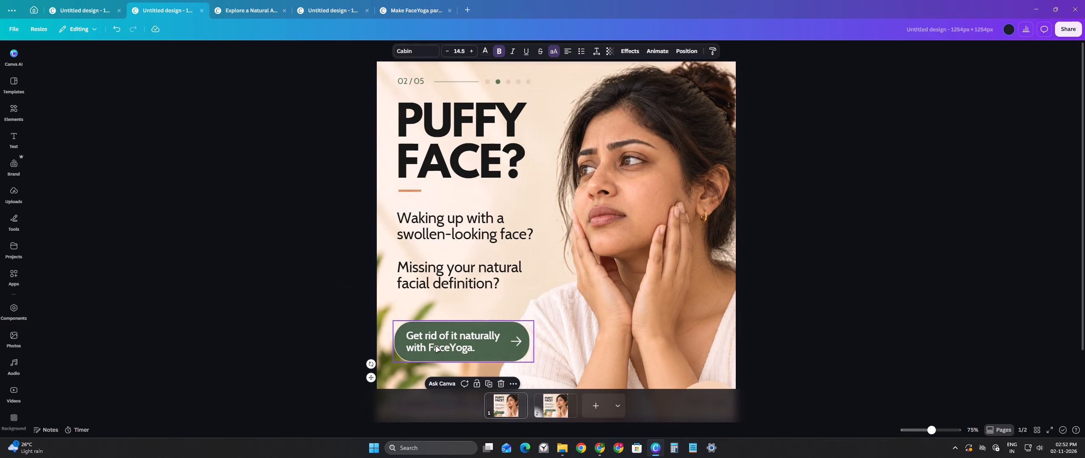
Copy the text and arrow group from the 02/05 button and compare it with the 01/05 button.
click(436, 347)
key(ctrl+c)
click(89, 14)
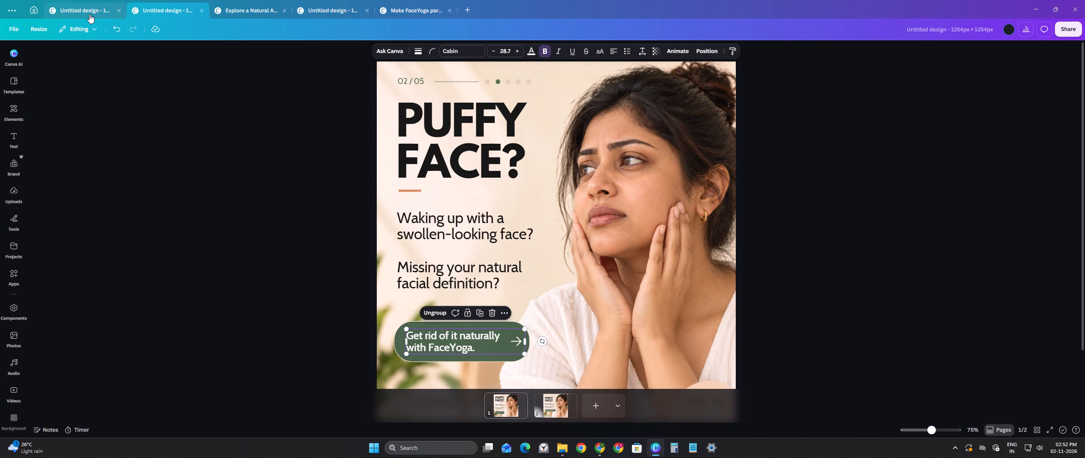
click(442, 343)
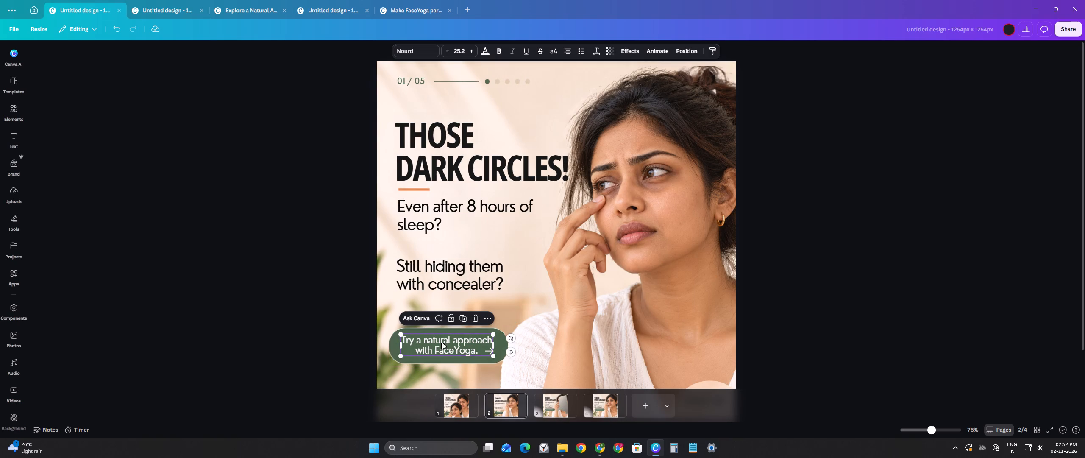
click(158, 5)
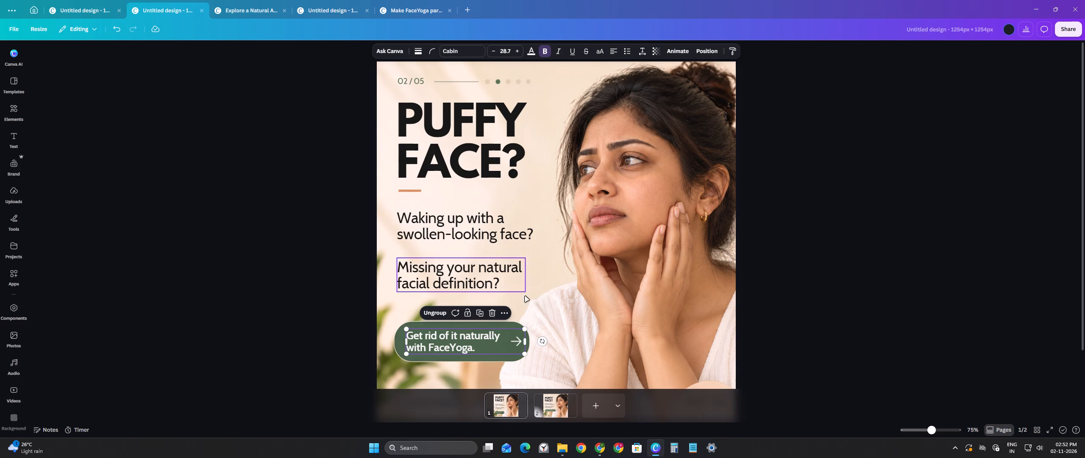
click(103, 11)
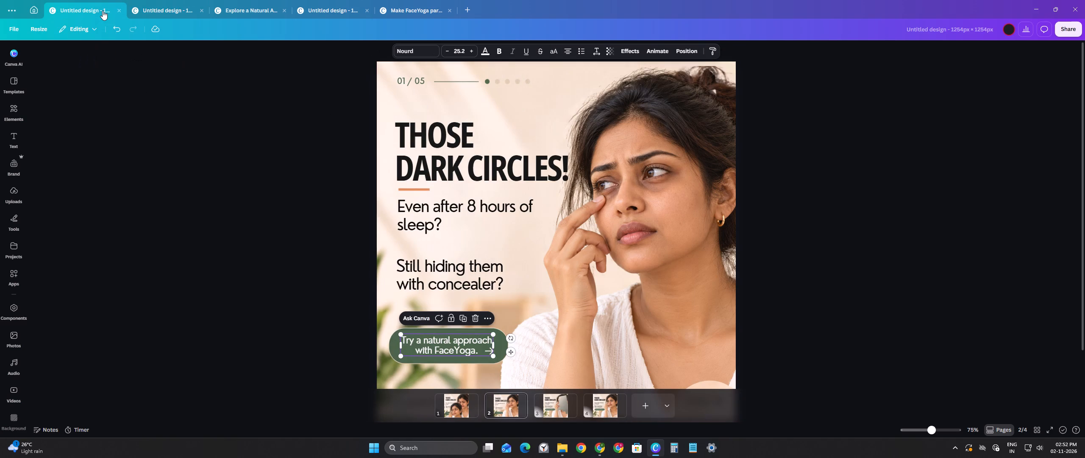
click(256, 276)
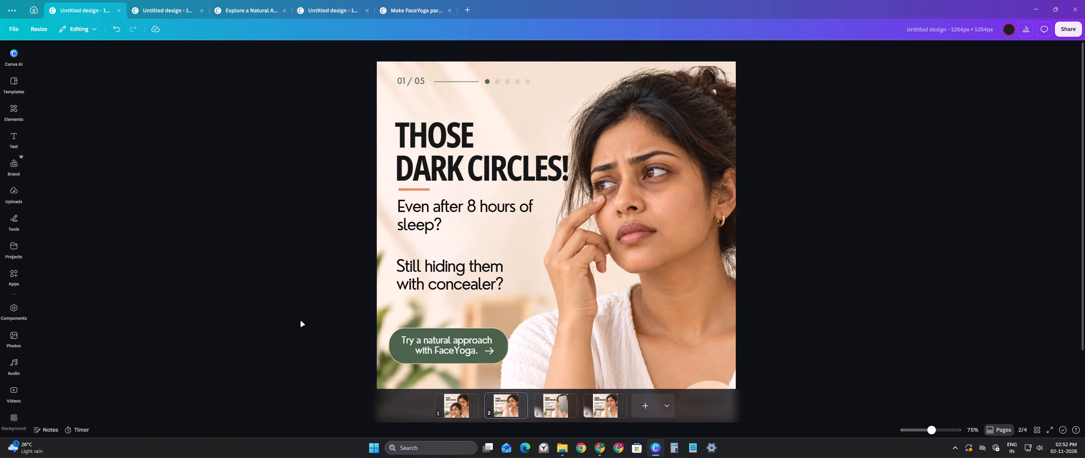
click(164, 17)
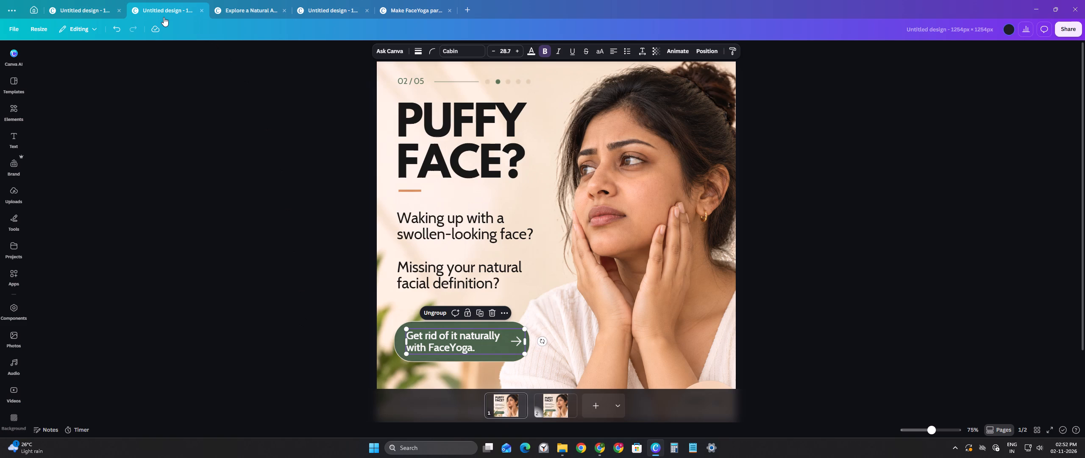
Group the green shape, text and arrow of the 01/05 "Try a natural approach with FaceYoga." button and copy the group.
click(78, 2)
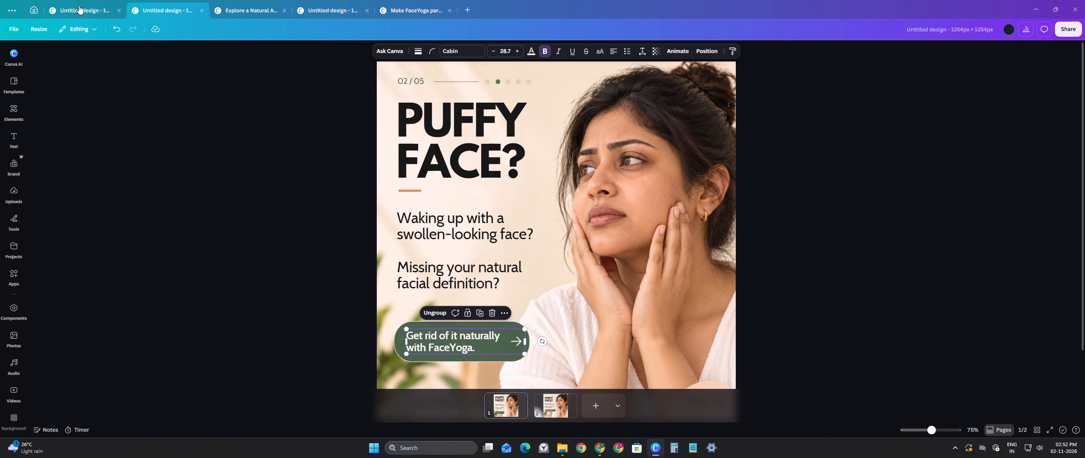
click(82, 11)
click(419, 351)
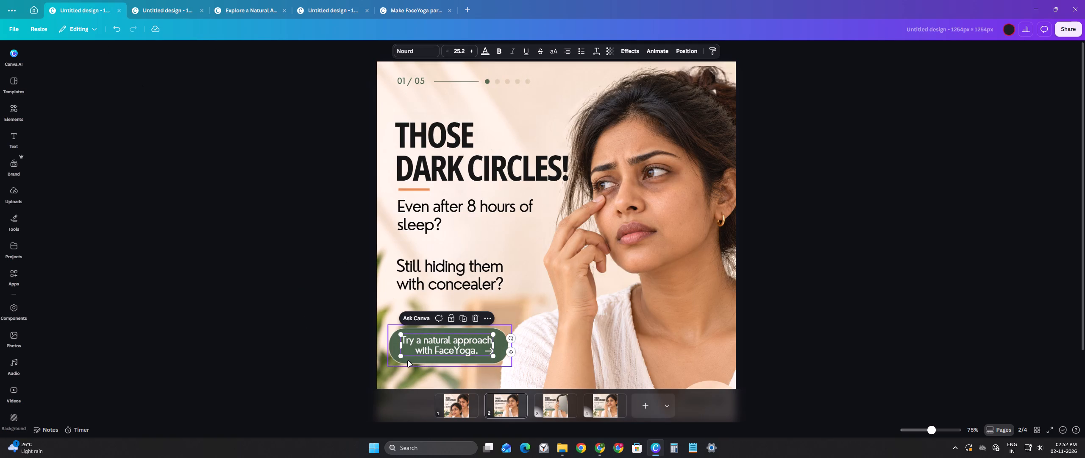
click(408, 361)
shift+click(413, 349)
shift+click(493, 352)
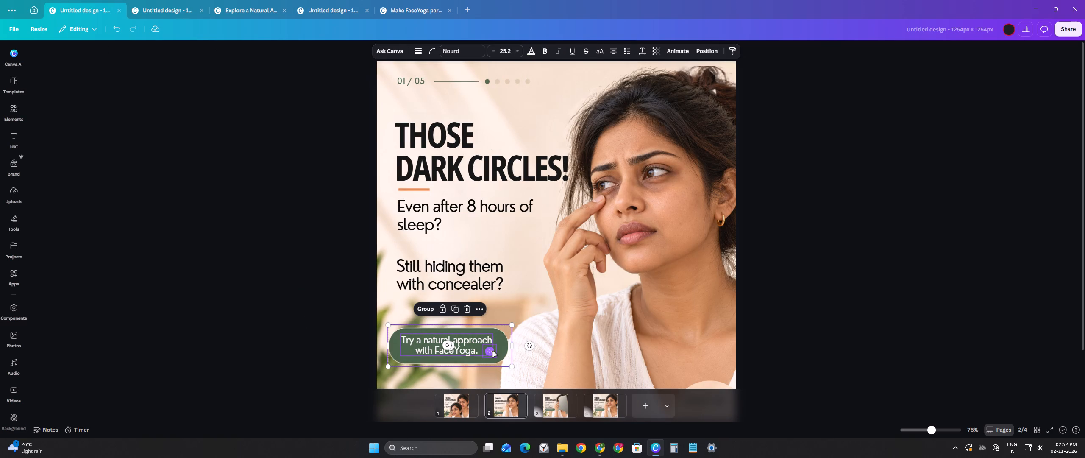
click(423, 311)
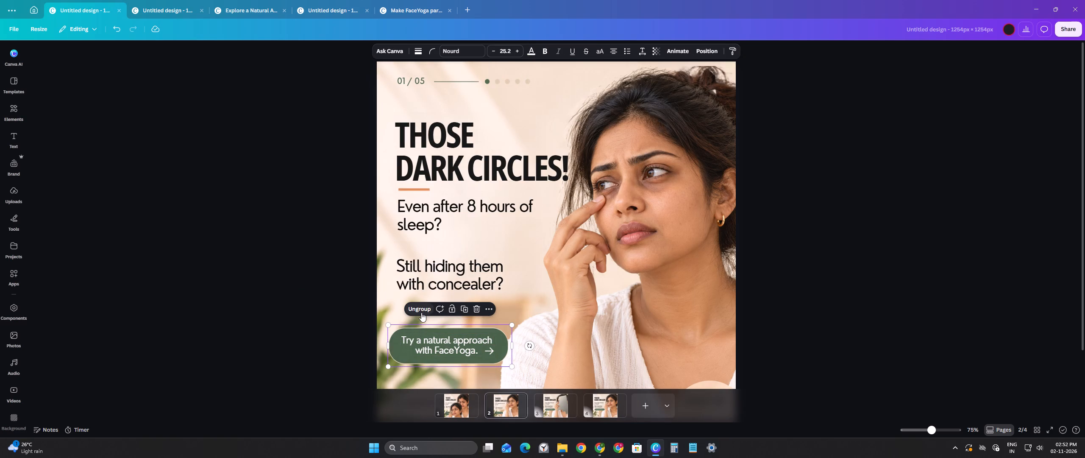
key(ctrl+c)
Copy the 02/05 button text "Get rid of it naturally with FaceYoga.", then copy the 01/05 button group again.
click(172, 0)
click(172, 6)
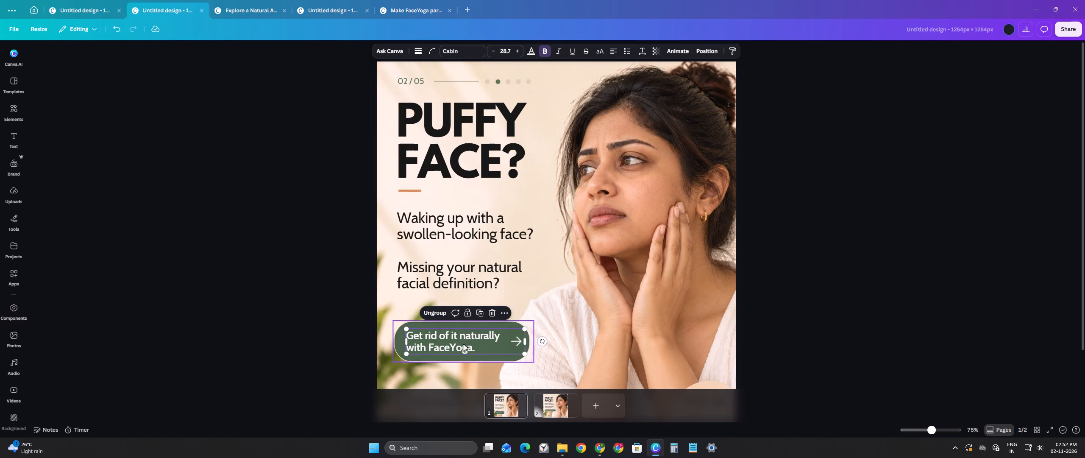
triple_click(464, 342)
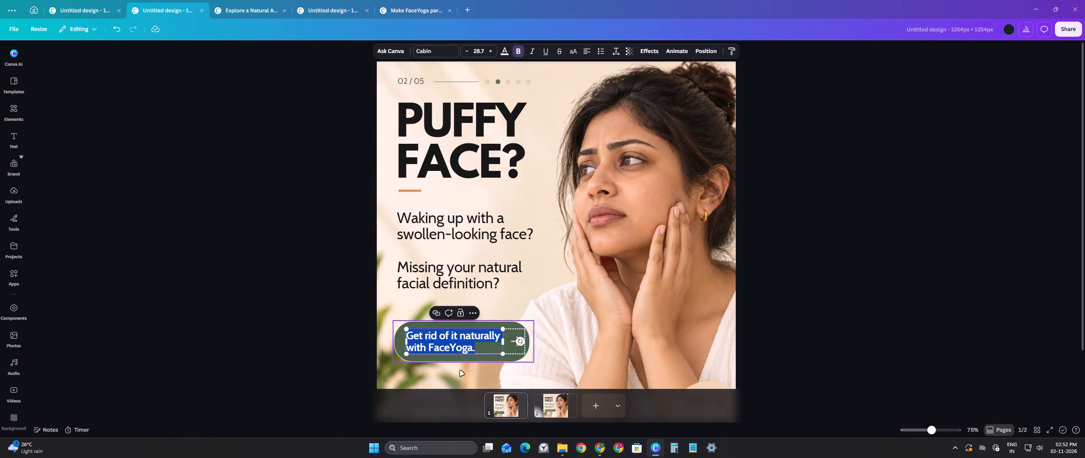
key(ctrl+c)
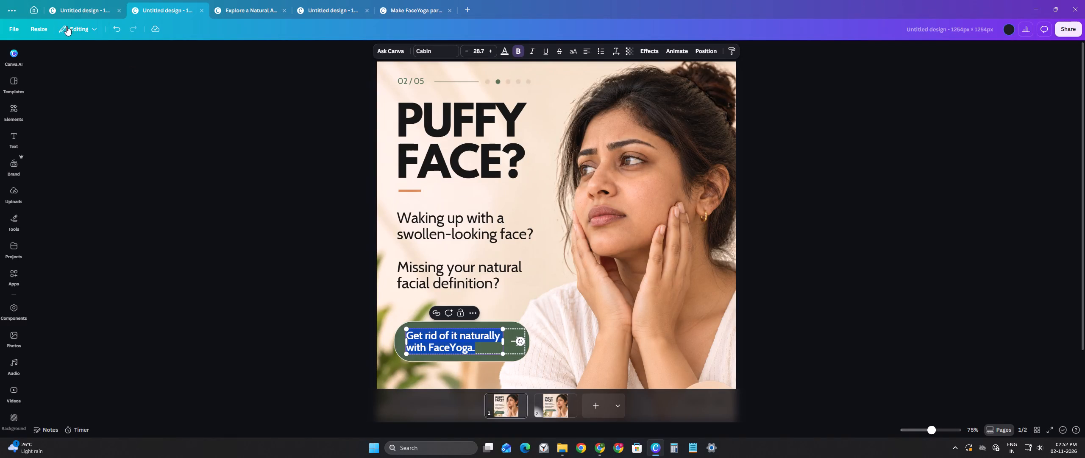
click(82, 7)
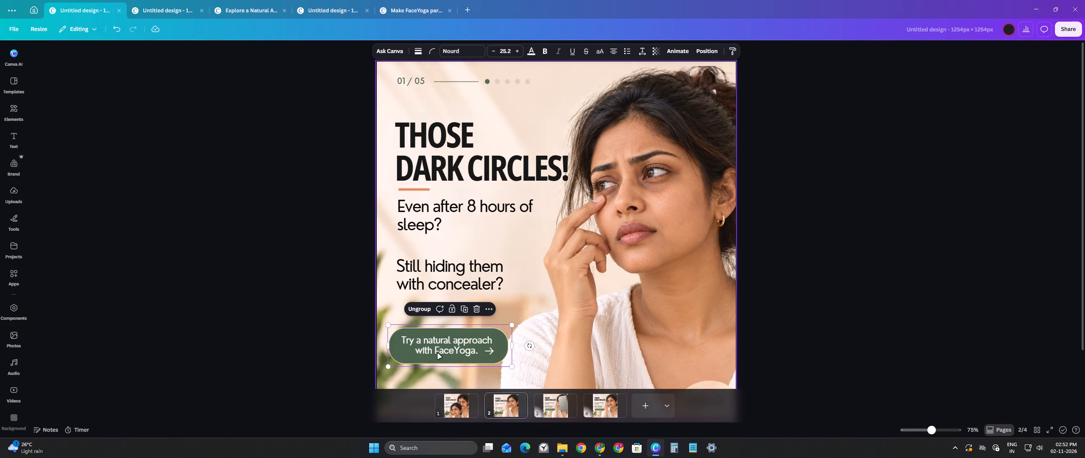
key(ctrl+c)
click(158, 11)
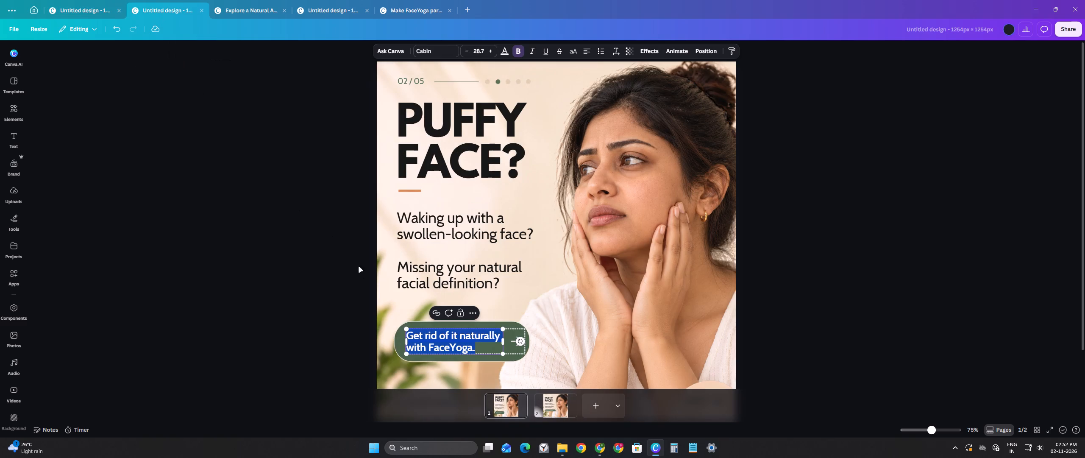
Delete the old green button shape together with its text and arrow from the 02/05 slide.
click(466, 360)
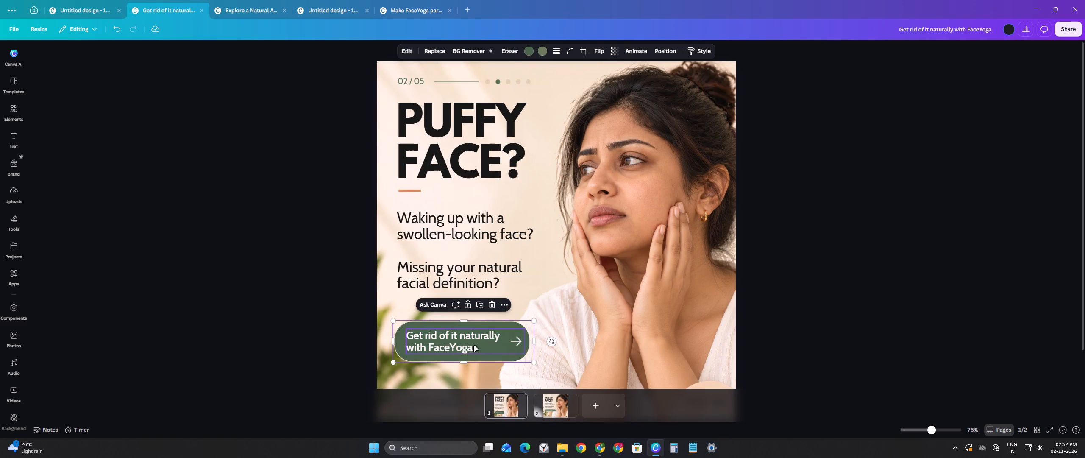
key(Delete)
click(464, 344)
key(Delete)
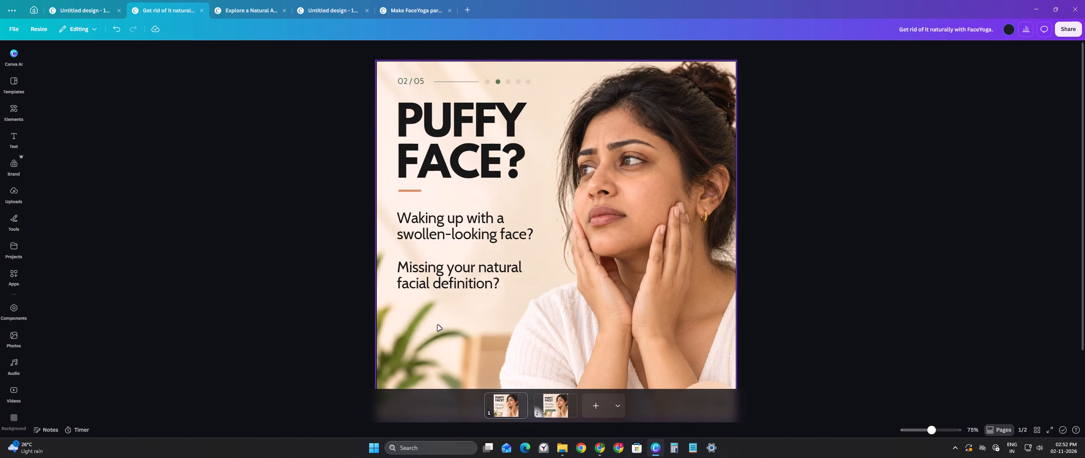
key(ctrl+z)
key(ctrl+z)
click(514, 343)
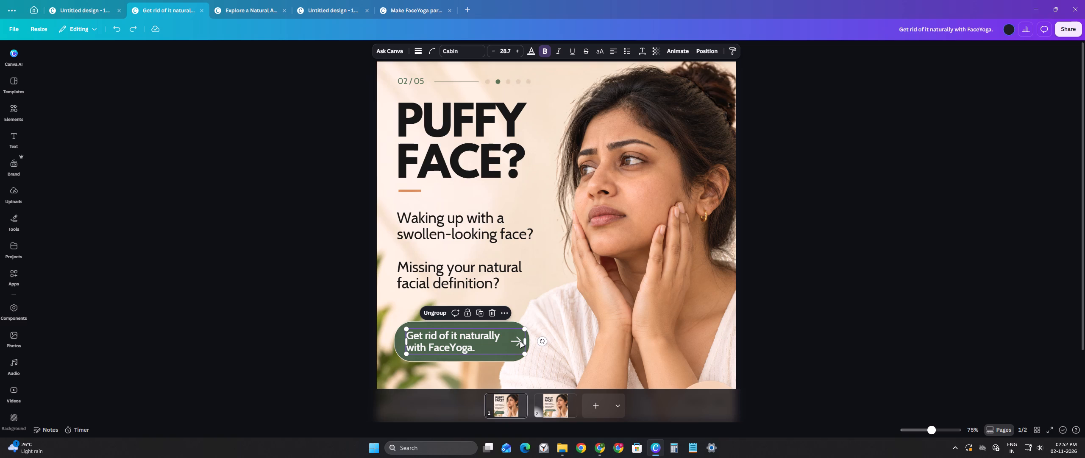
key(Delete)
click(512, 344)
key(Delete)
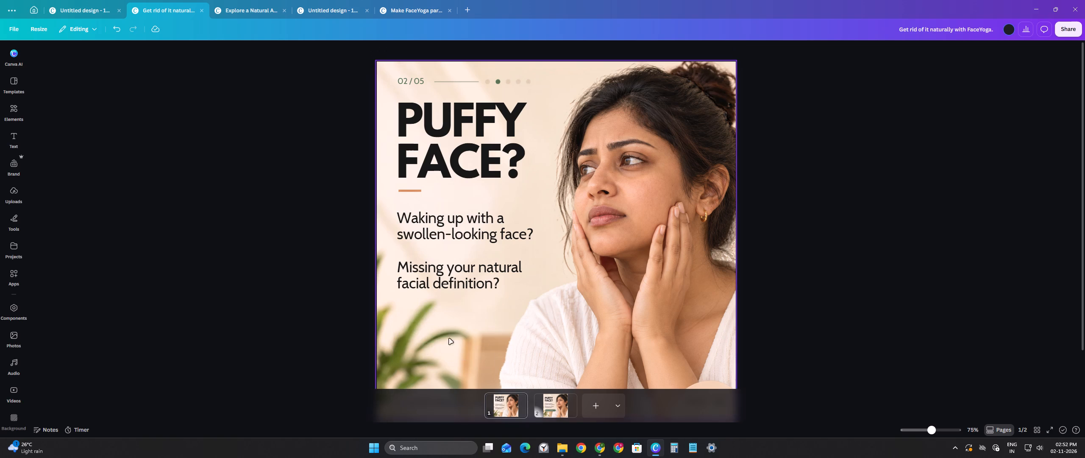
Paste the copied 01/05 button onto the 02/05 slide and replace its text with "Get rid of it naturally with FaceYoga.".
key(ctrl+v)
double_click(456, 351)
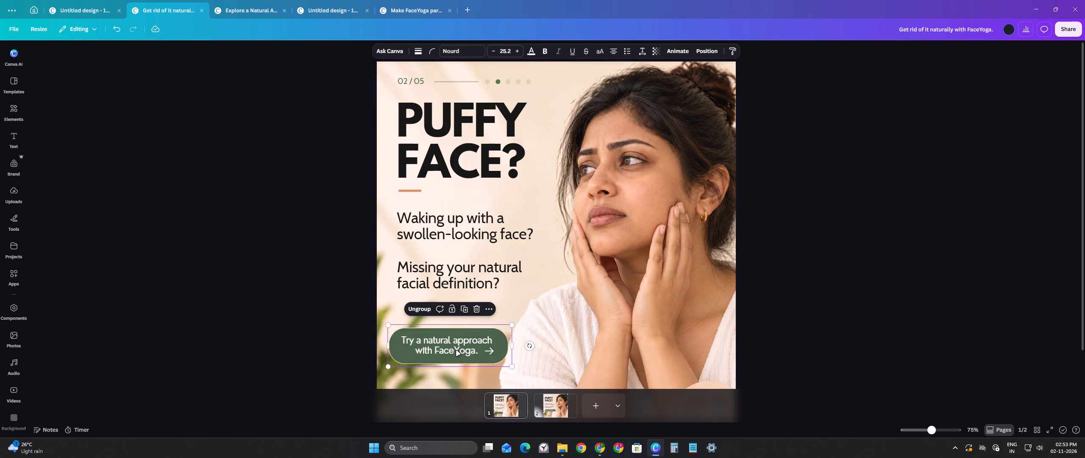
key(super+v)
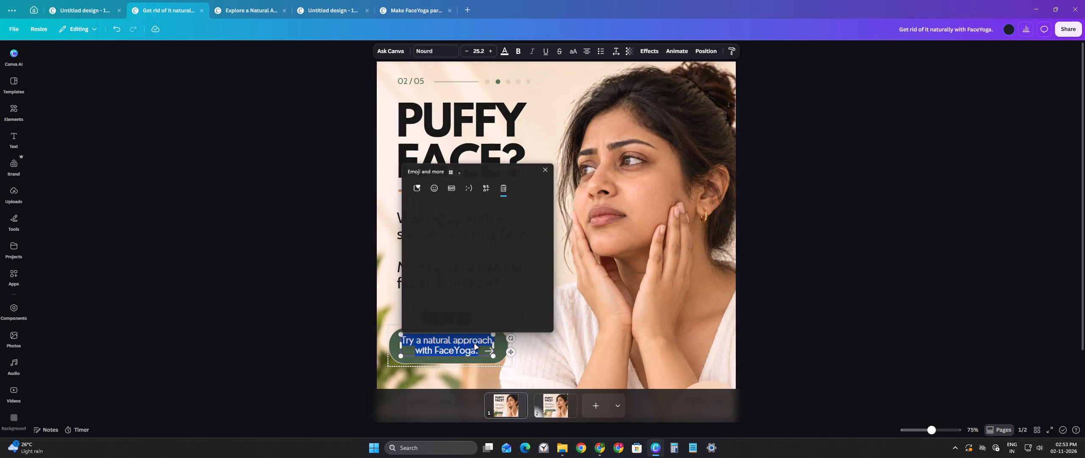
click(455, 265)
key(ctrl+v)
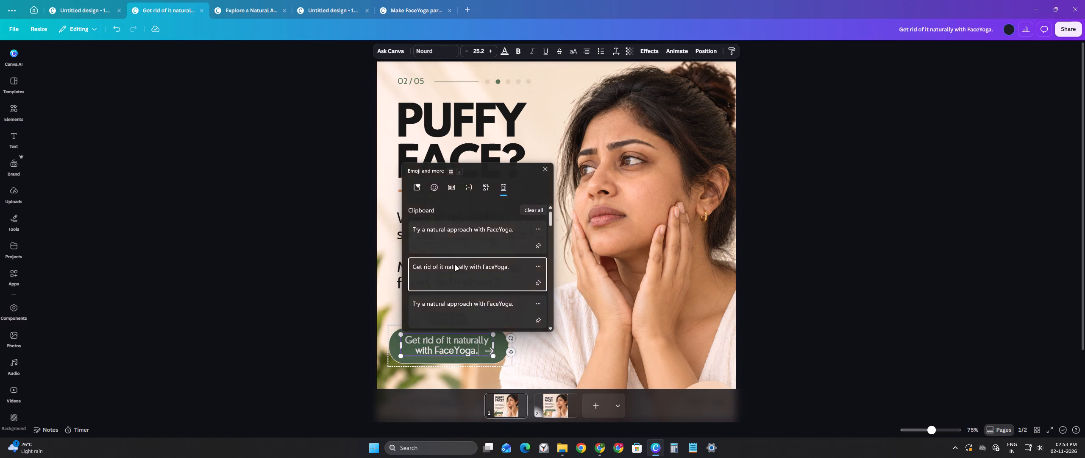
Compare the 01/05 and 02/05 buttons, and check the reference creative in the ChatGPT conversation in Chrome.
click(95, 10)
click(165, 11)
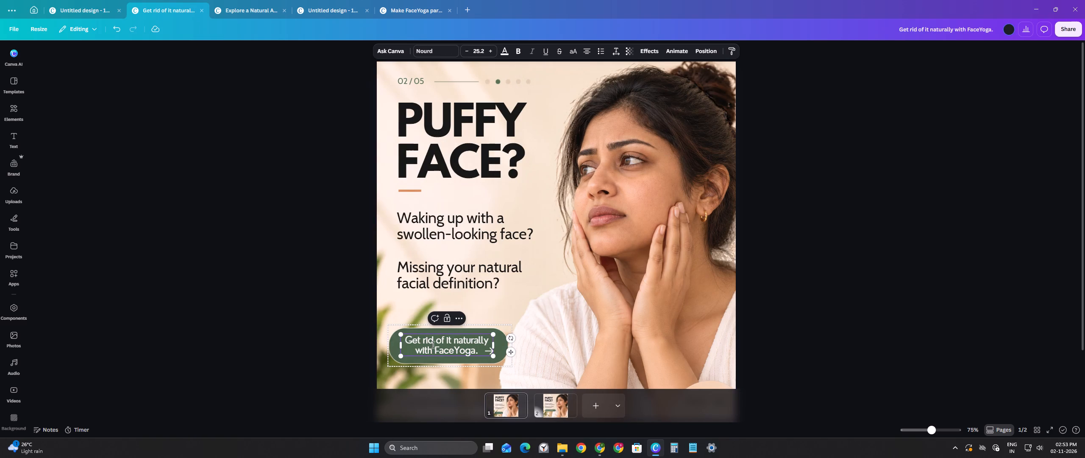
click(97, 6)
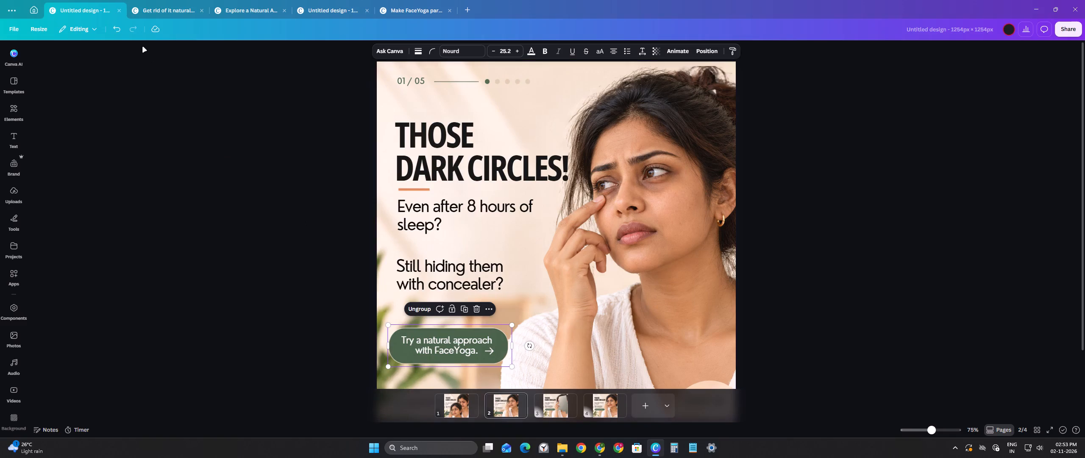
click(169, 15)
key(alt+Tab)
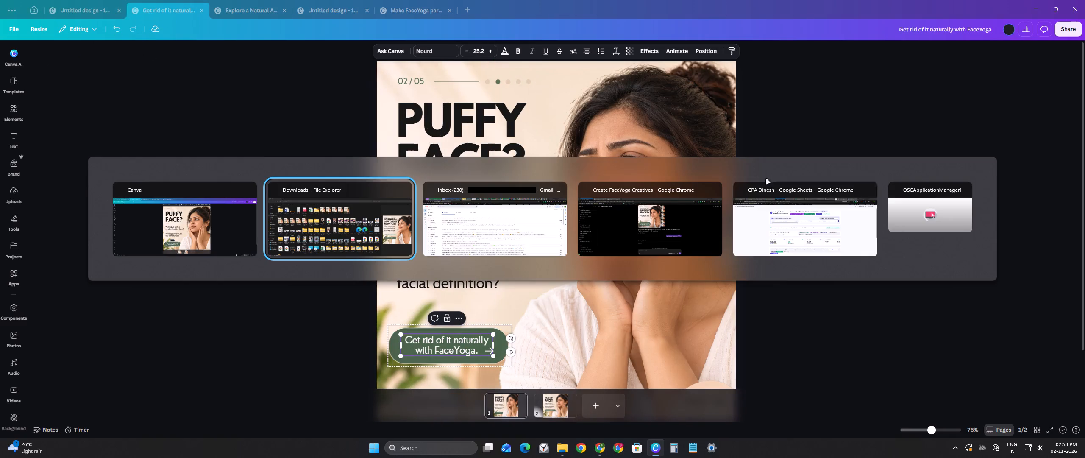
key(alt+Tab)
key(alt+Tab)
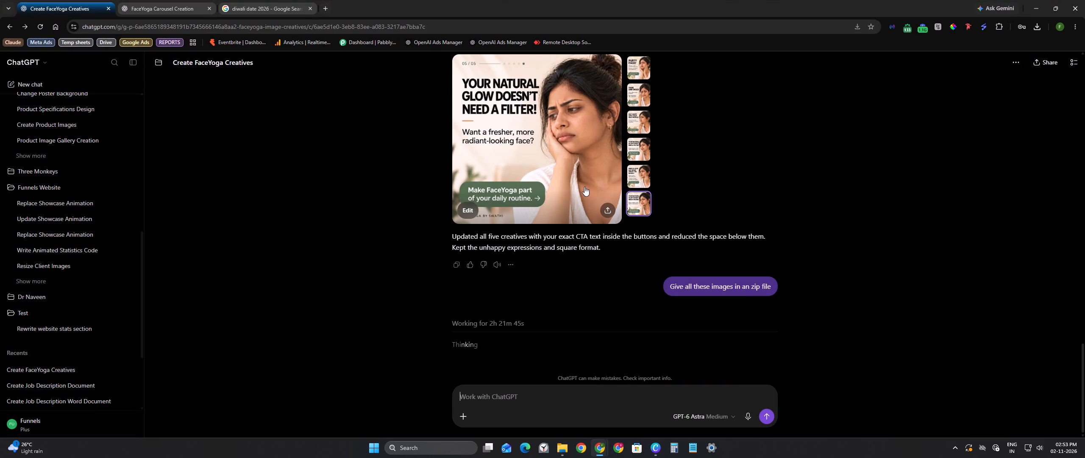
key(alt+Tab)
Change the font of the 01/05 button text "Try a natural approach with FaceYoga." to Inter.
click(76, 7)
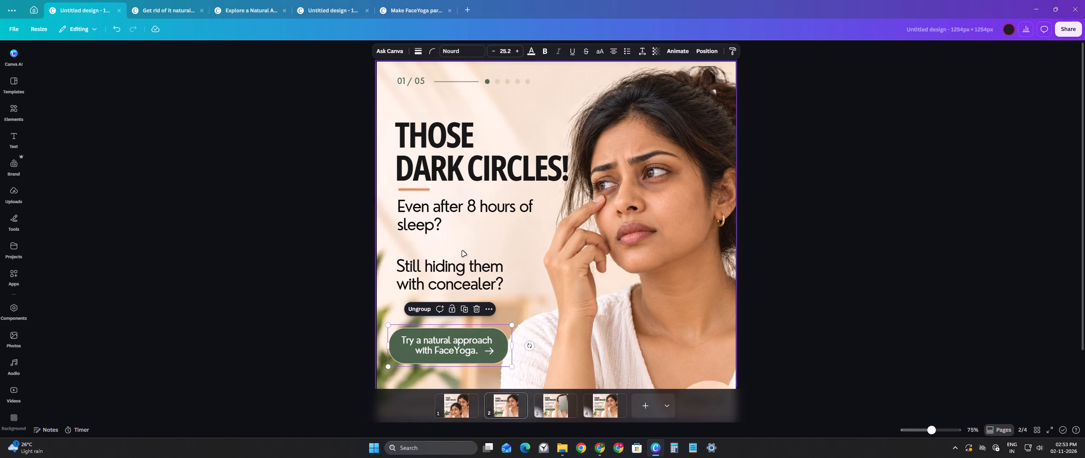
click(458, 343)
click(458, 343)
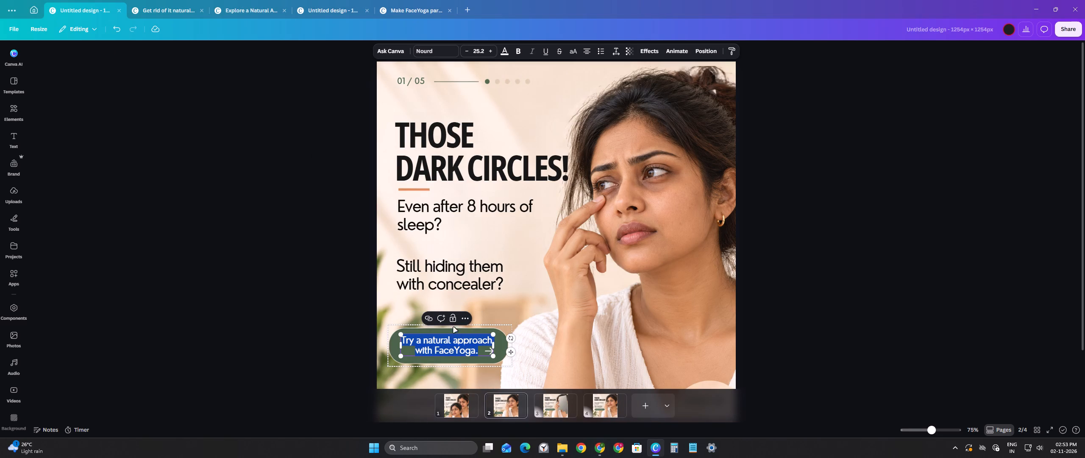
click(439, 56)
click(119, 94)
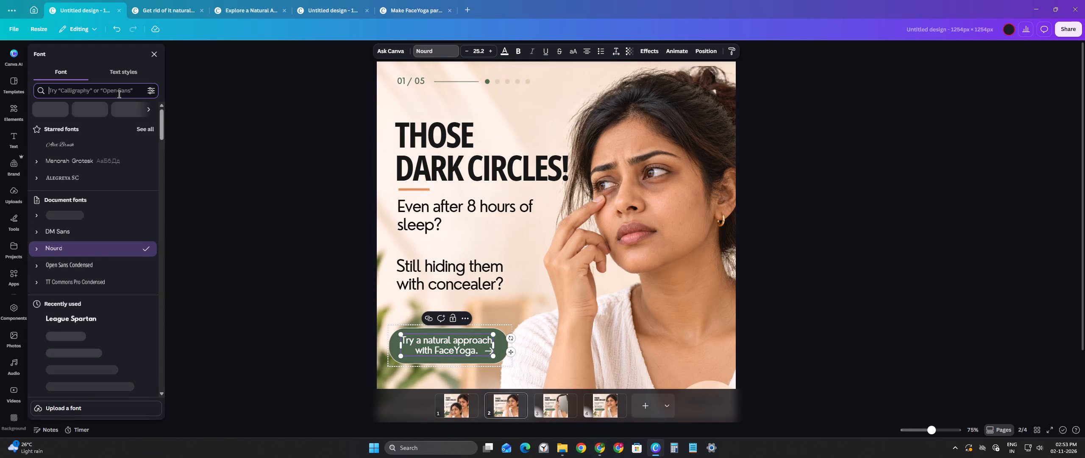
text(inter)
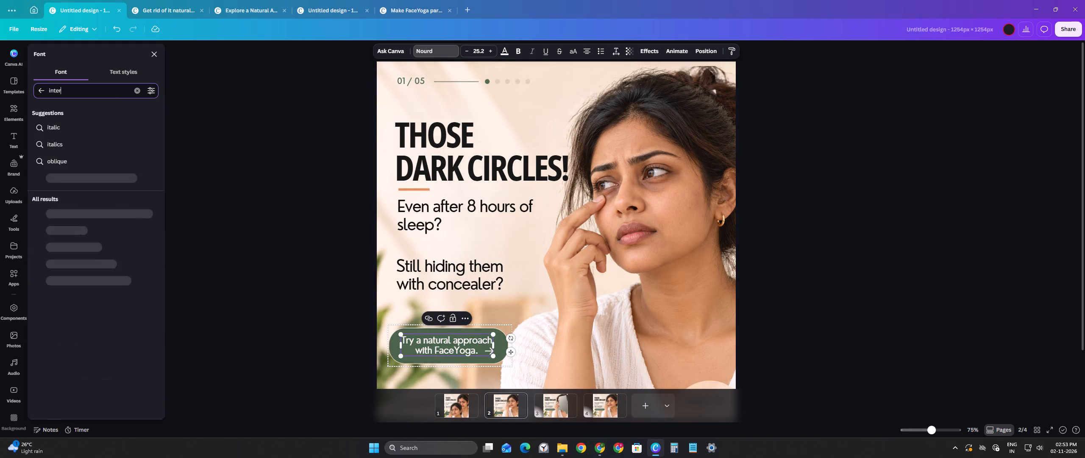
click(107, 134)
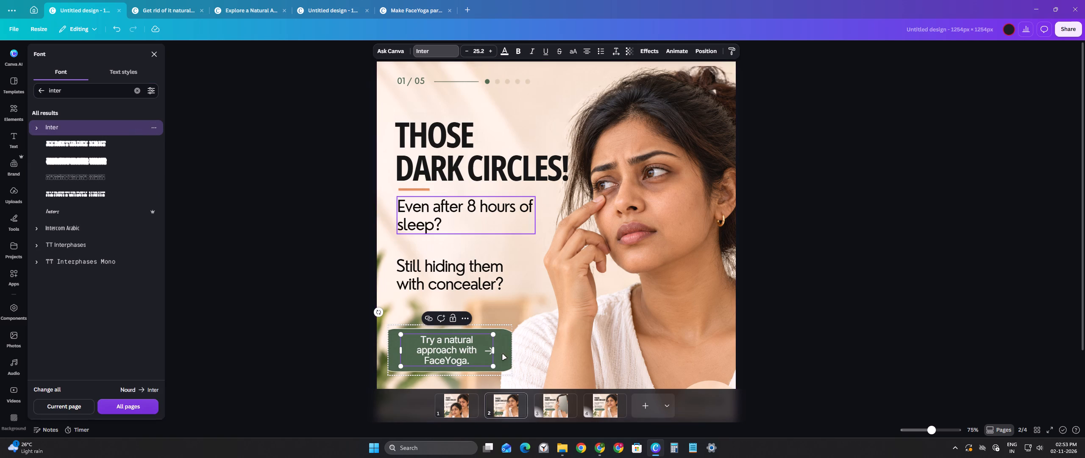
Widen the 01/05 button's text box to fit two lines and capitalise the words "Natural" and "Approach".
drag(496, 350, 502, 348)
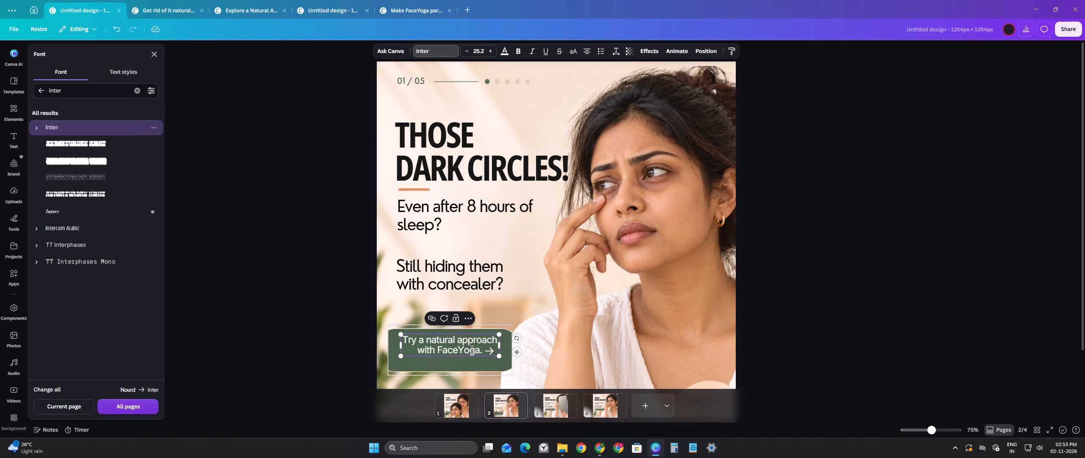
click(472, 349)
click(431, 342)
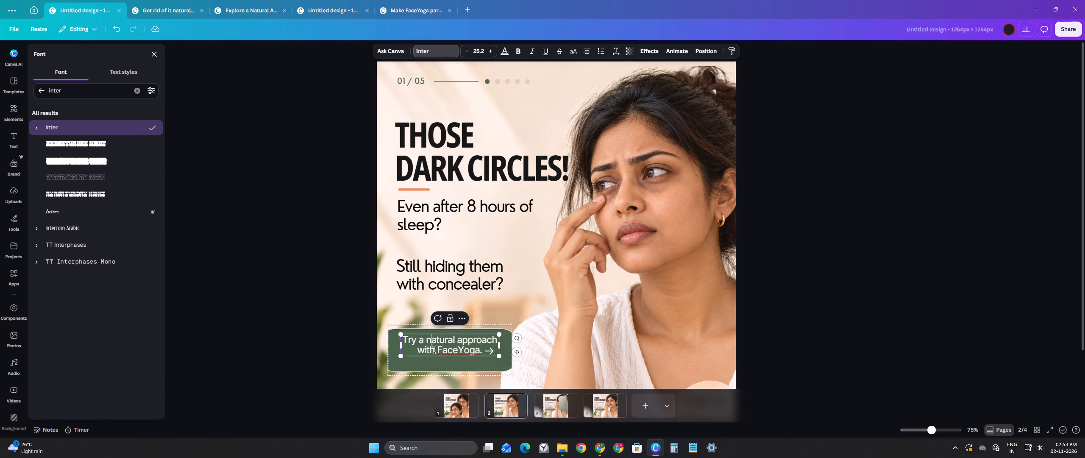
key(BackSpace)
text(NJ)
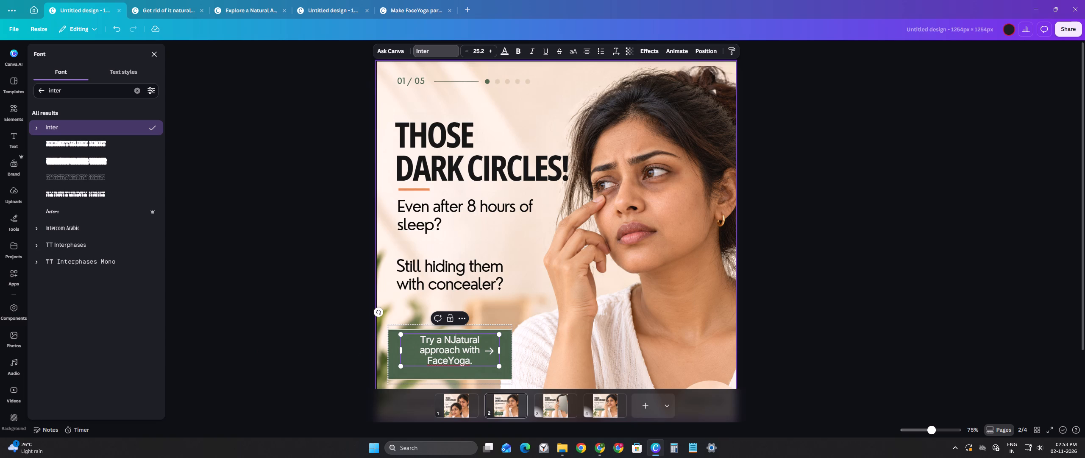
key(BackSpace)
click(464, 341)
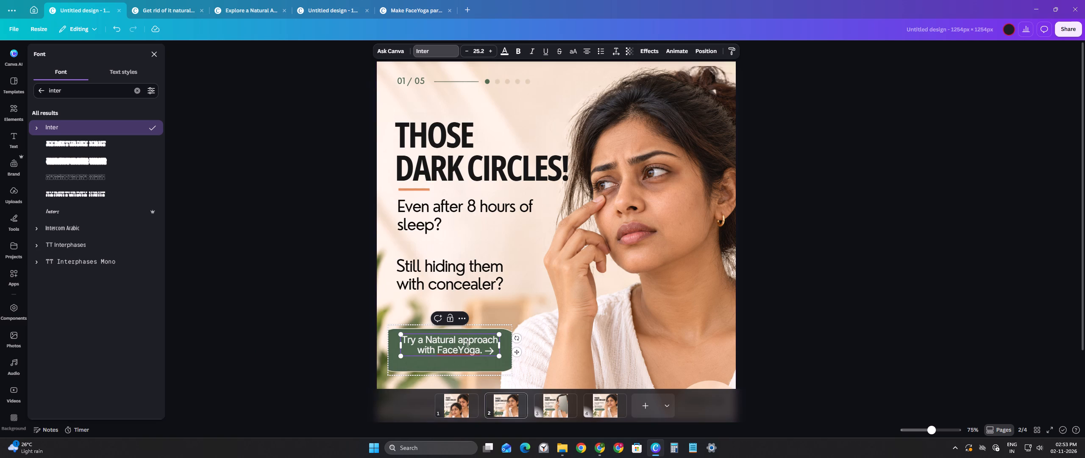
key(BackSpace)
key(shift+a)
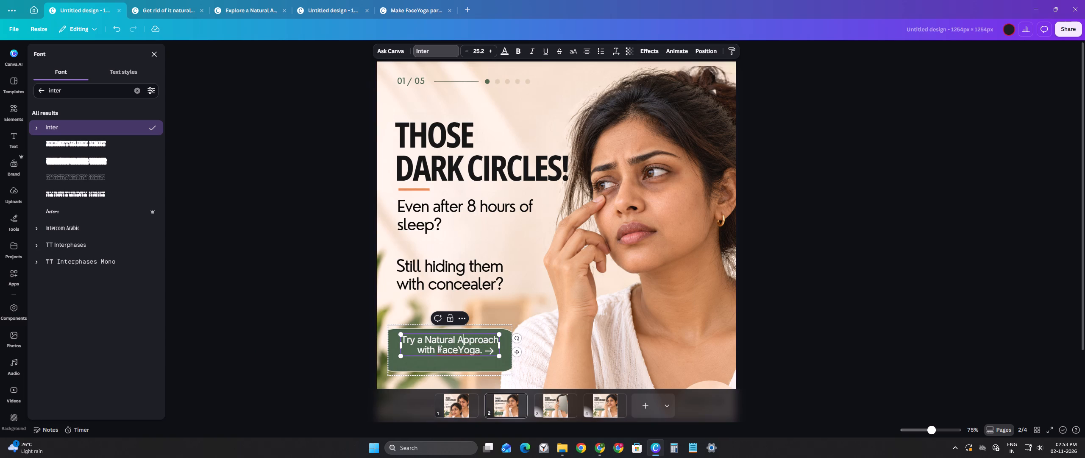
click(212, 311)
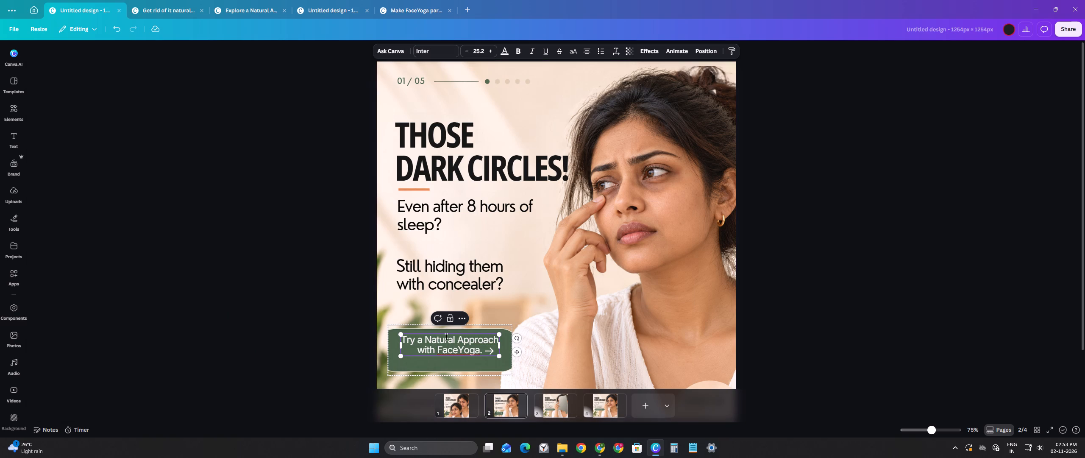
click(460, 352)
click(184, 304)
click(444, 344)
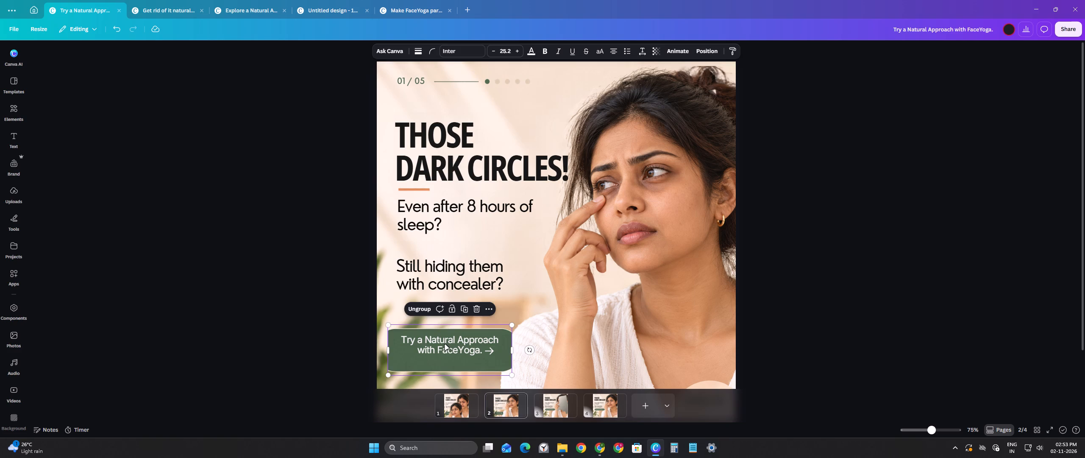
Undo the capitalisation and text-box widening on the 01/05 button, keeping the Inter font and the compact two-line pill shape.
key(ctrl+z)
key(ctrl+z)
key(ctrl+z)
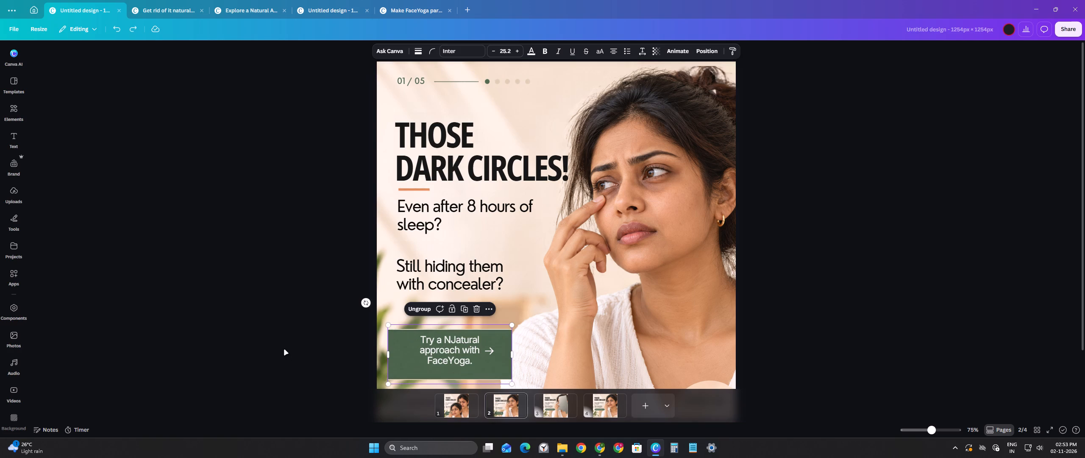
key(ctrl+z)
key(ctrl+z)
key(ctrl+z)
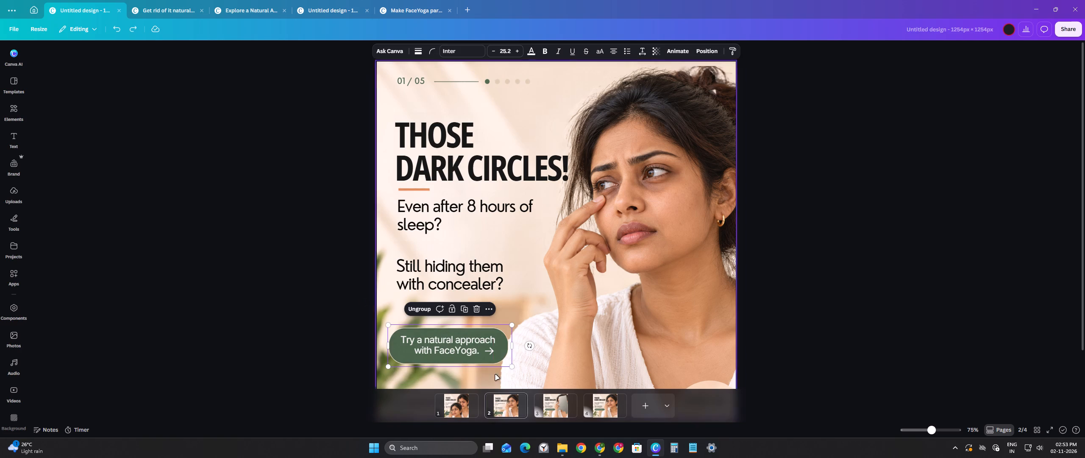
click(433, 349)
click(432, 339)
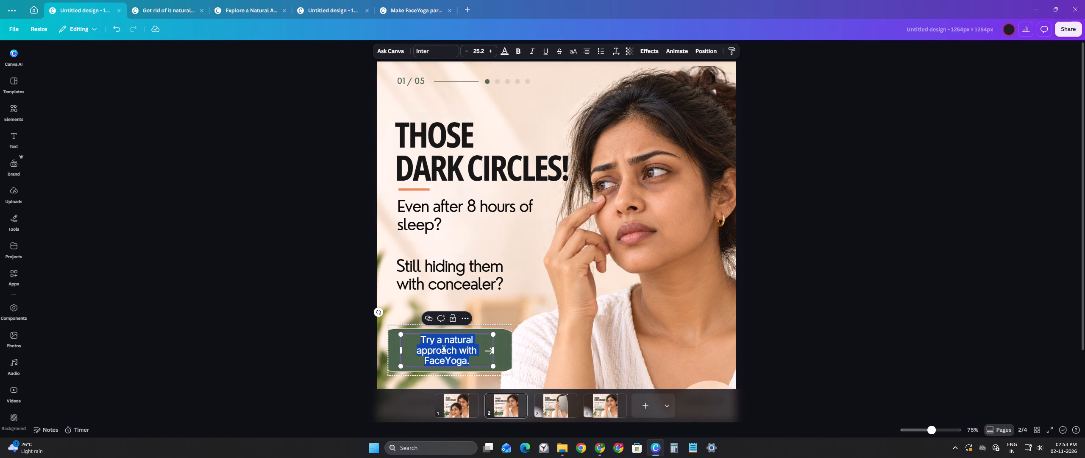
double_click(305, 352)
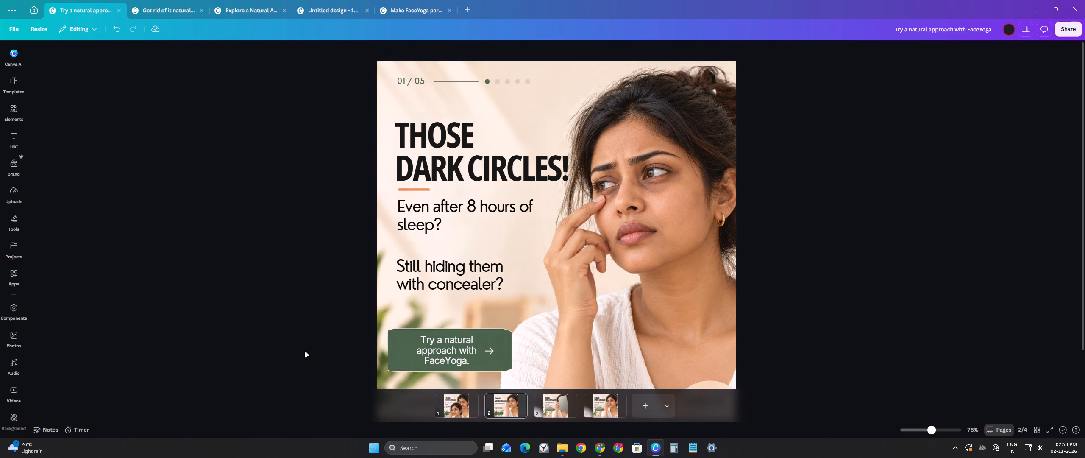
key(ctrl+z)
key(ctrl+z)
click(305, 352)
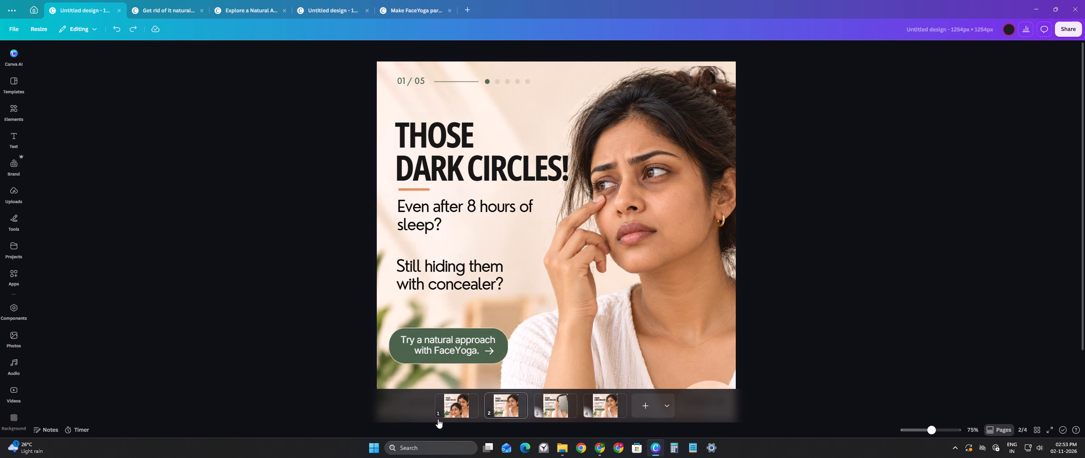
Compare the 02/05 button's font and layout with the 01/05 button.
click(168, 10)
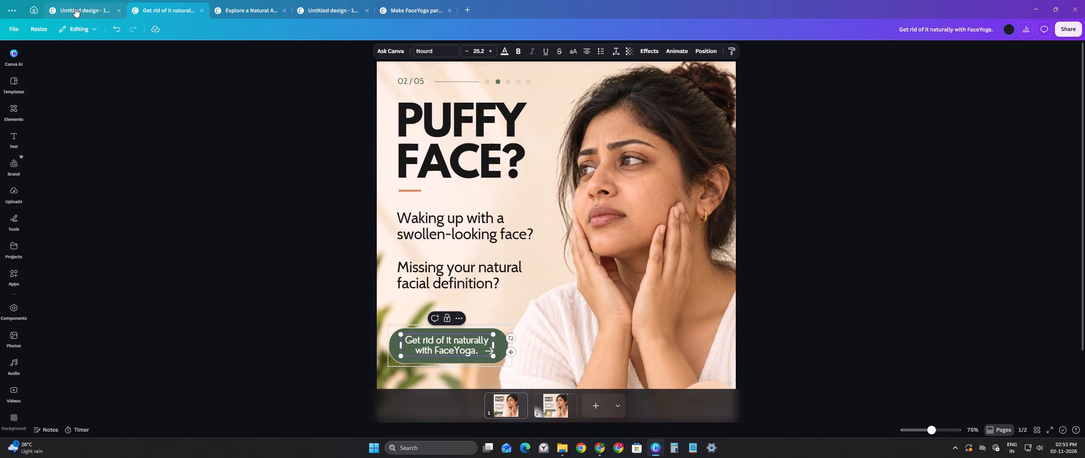
click(75, 8)
click(134, 6)
Change the font of the 02/05 button text "Get rid of it naturally with FaceYoga." to Inter.
drag(454, 341, 427, 345)
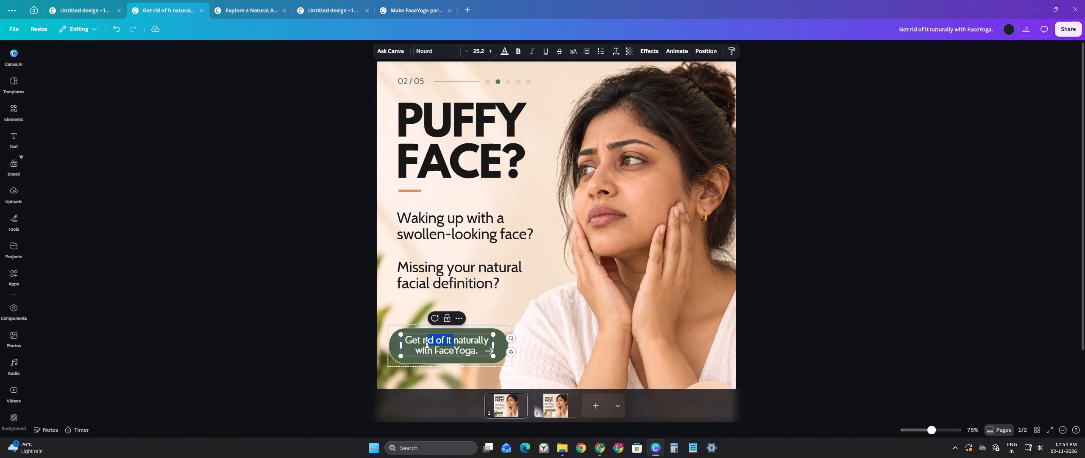
drag(427, 345, 414, 345)
click(414, 345)
drag(409, 342, 469, 353)
triple_click(449, 348)
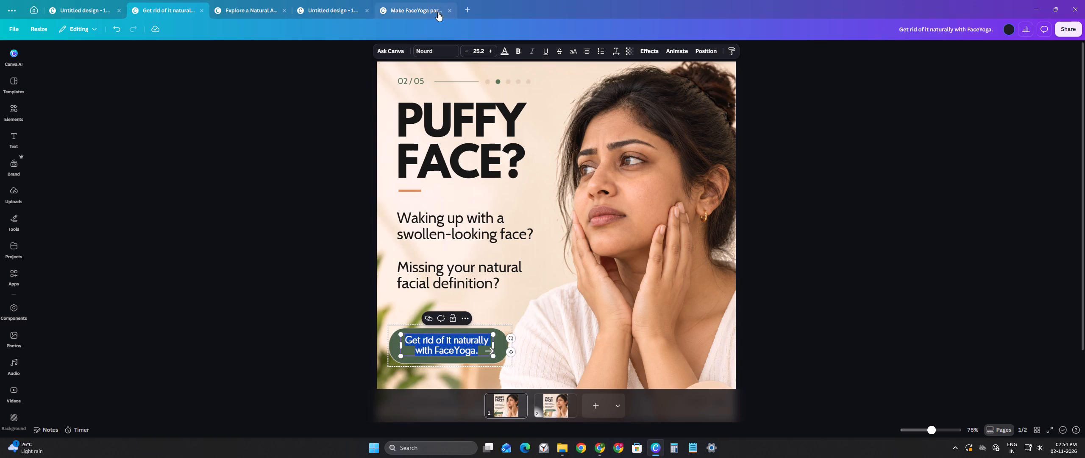
click(423, 47)
click(112, 90)
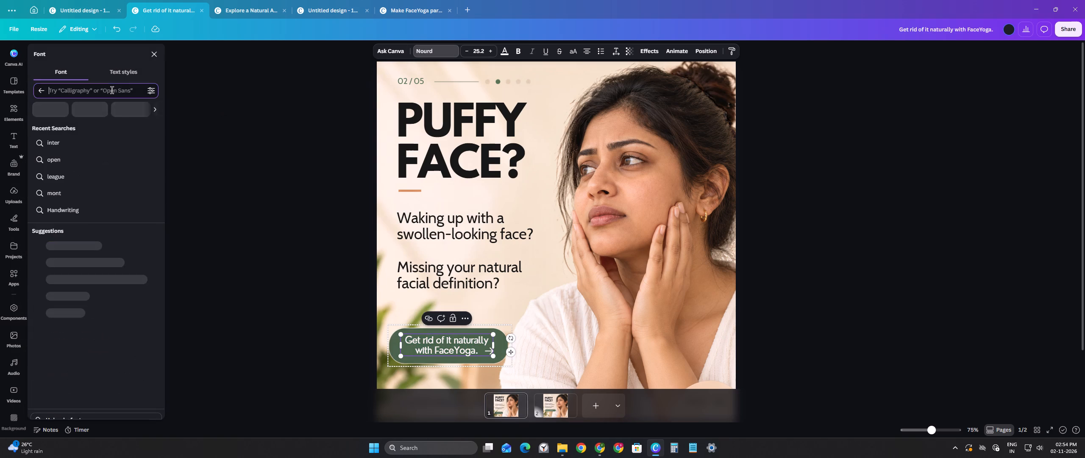
text(inter)
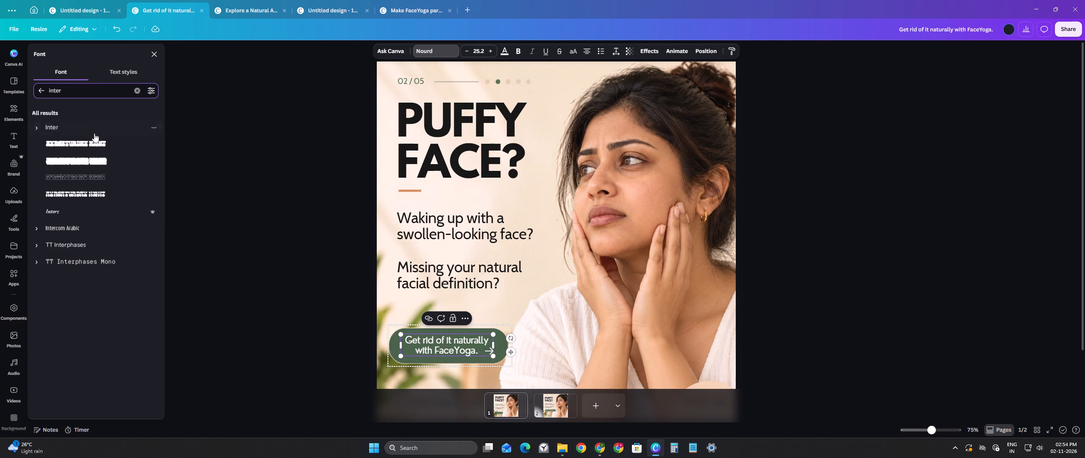
click(63, 126)
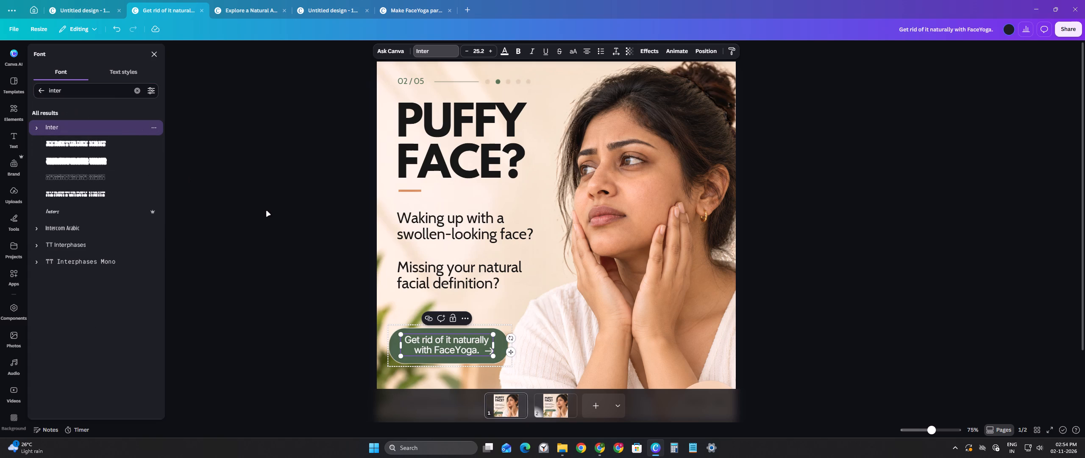
click(267, 211)
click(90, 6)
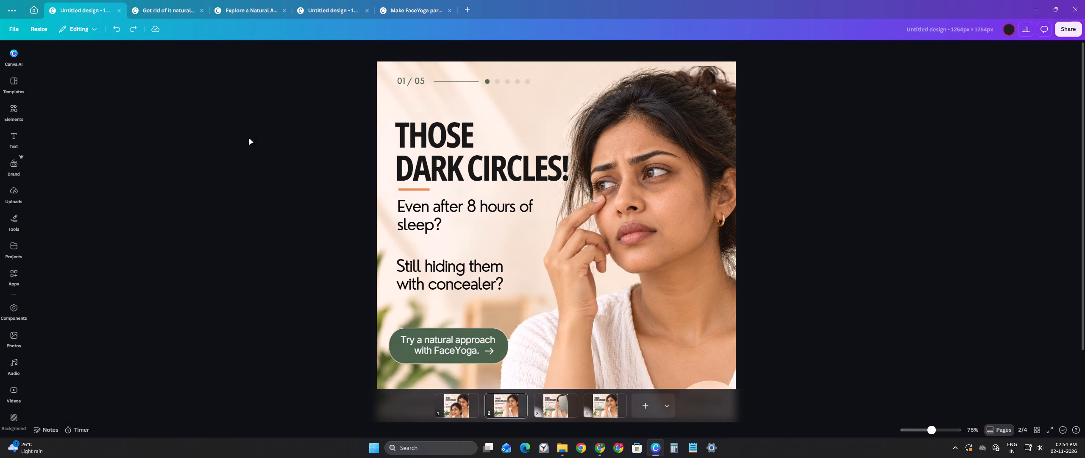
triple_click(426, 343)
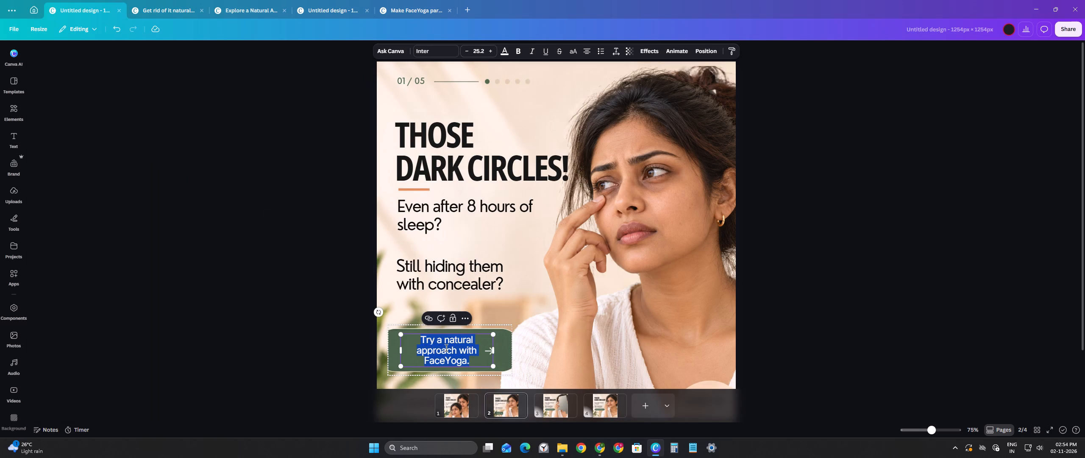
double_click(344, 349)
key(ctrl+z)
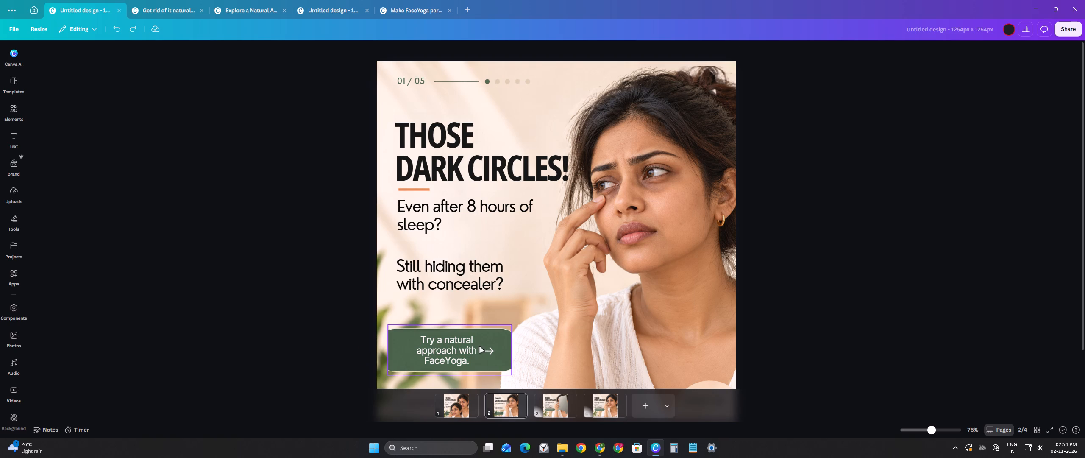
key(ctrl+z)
Ungroup the 01/05 button so its text, pill and arrow are separate elements.
click(472, 348)
click(476, 351)
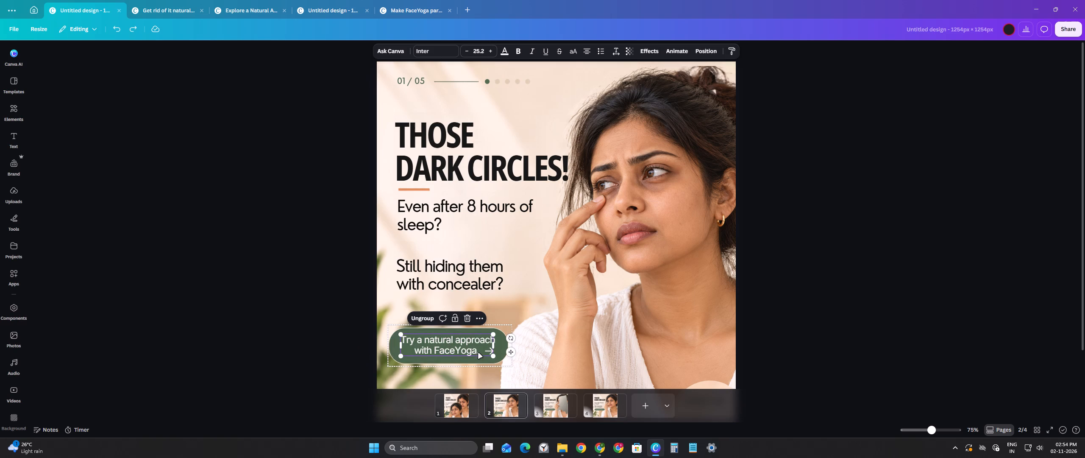
click(421, 319)
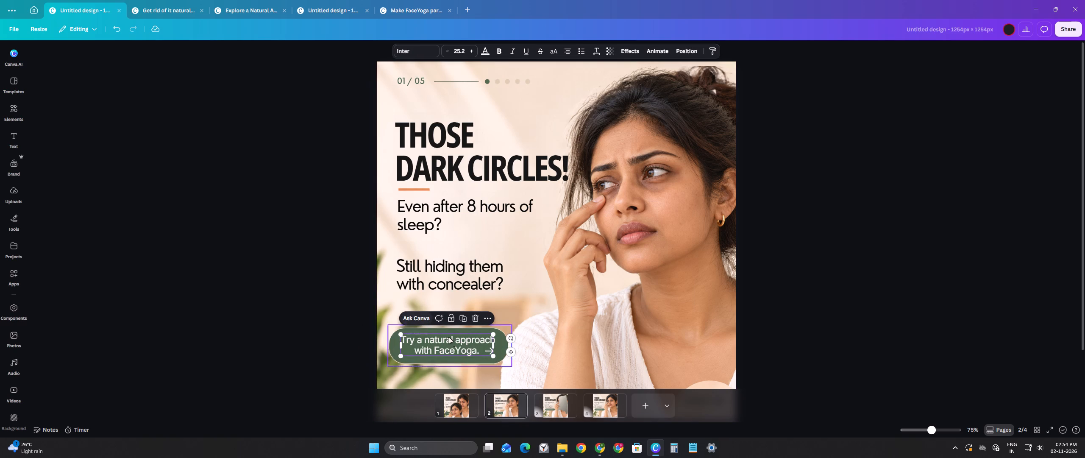
Check the 01/05 button text's font against the 02/05 button and reduce its font size to 24.2.
click(471, 344)
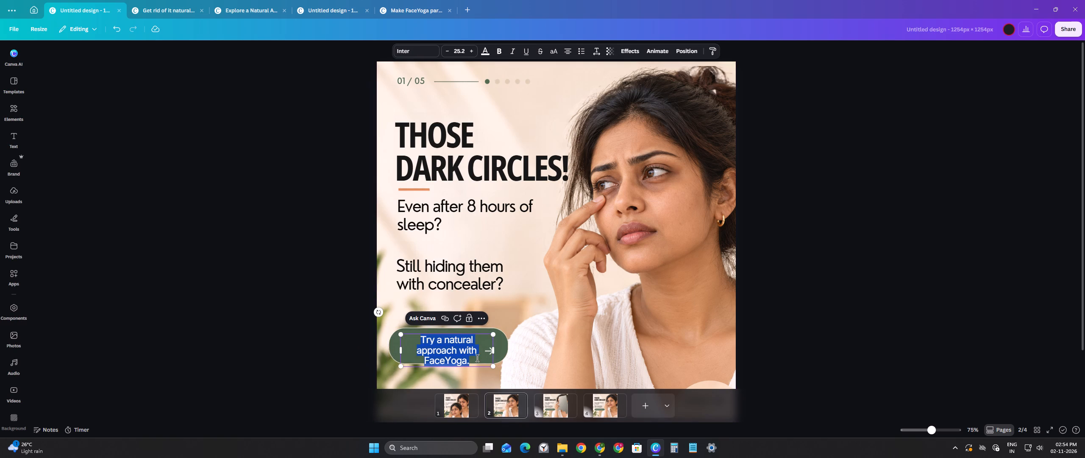
click(432, 56)
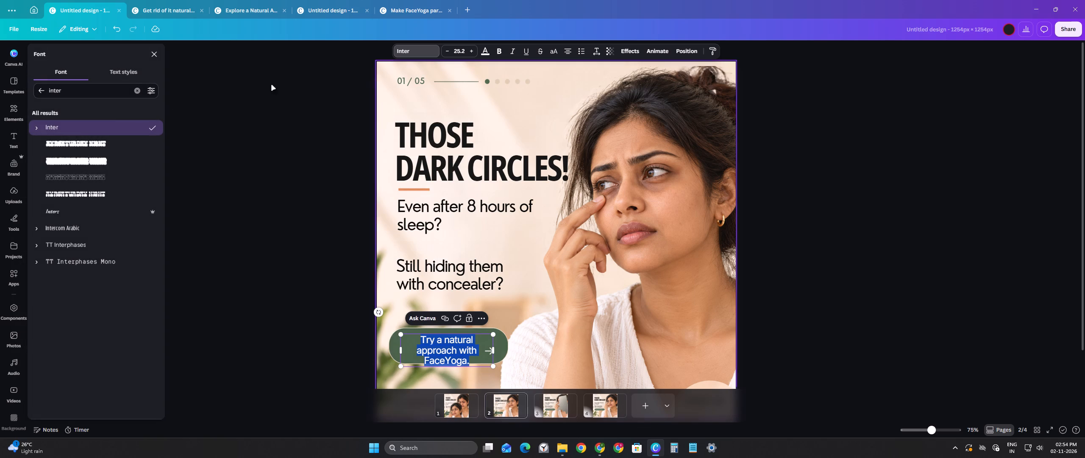
click(241, 239)
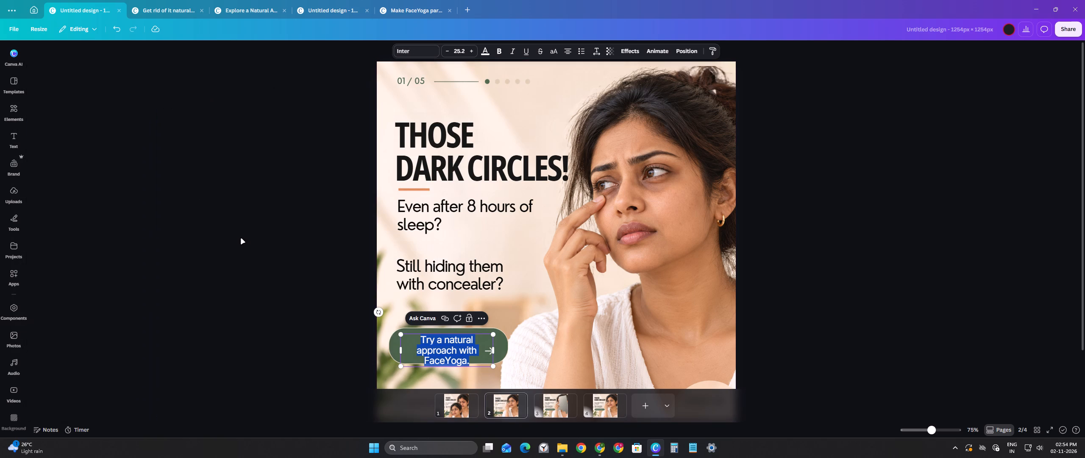
click(241, 239)
click(154, 5)
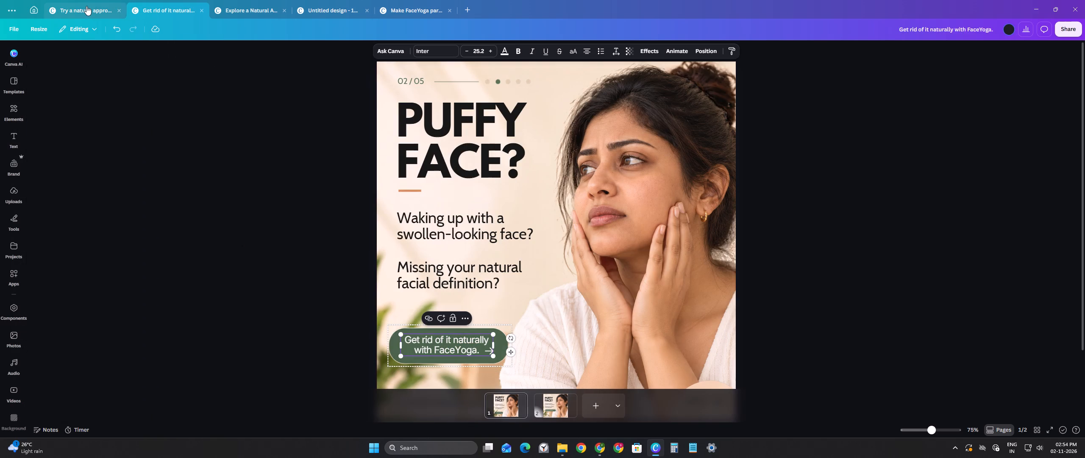
click(75, 7)
click(448, 346)
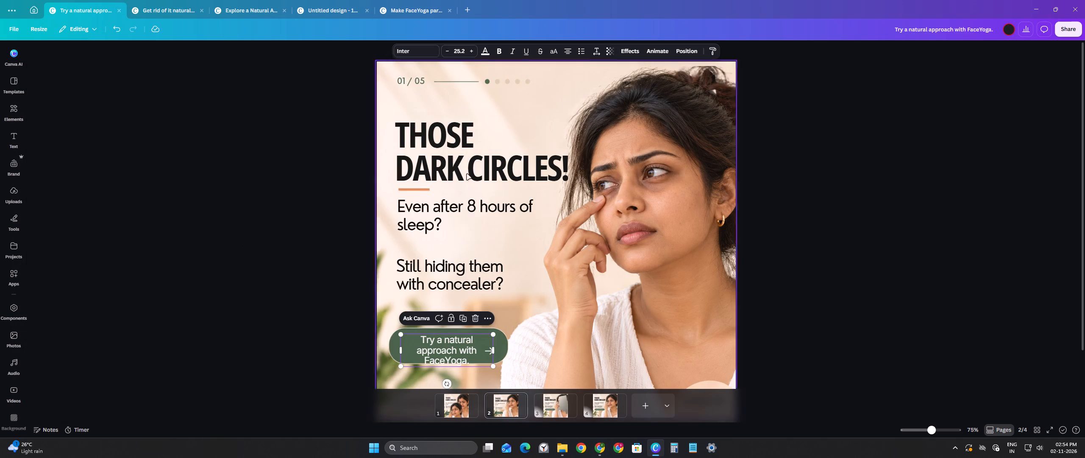
click(451, 54)
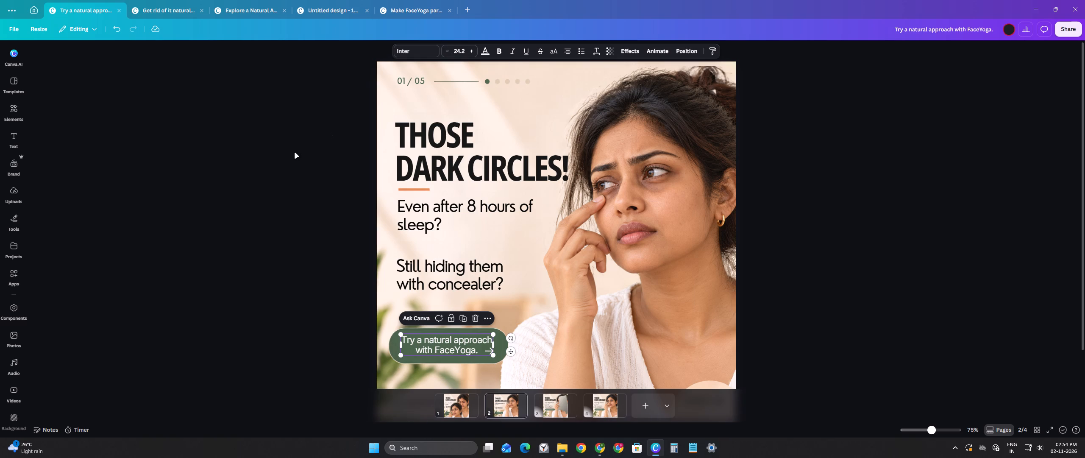
click(293, 156)
Nudge the 01/05 button text slightly down and left to balance it inside the green pill beside the arrow.
click(455, 349)
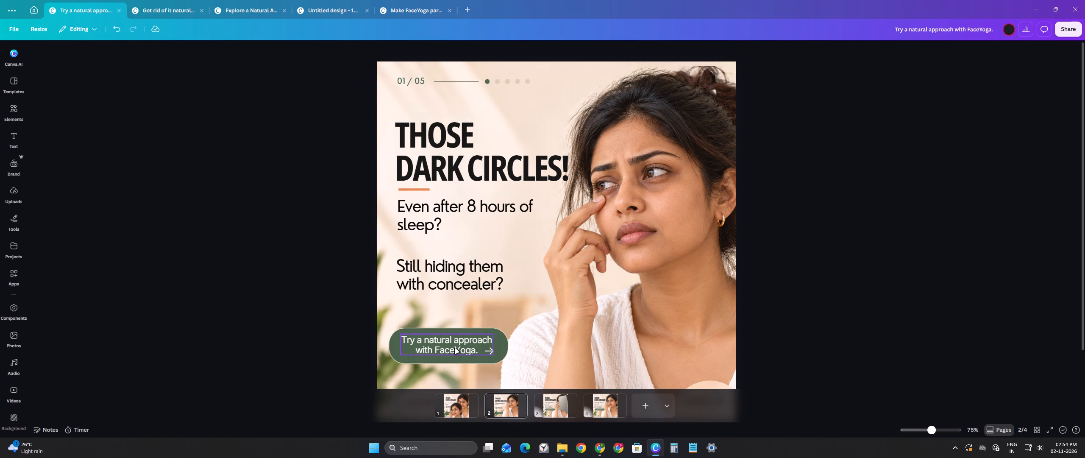
key(Down)
key(Down)
key(Left)
key(Left)
key(Left)
key(Down)
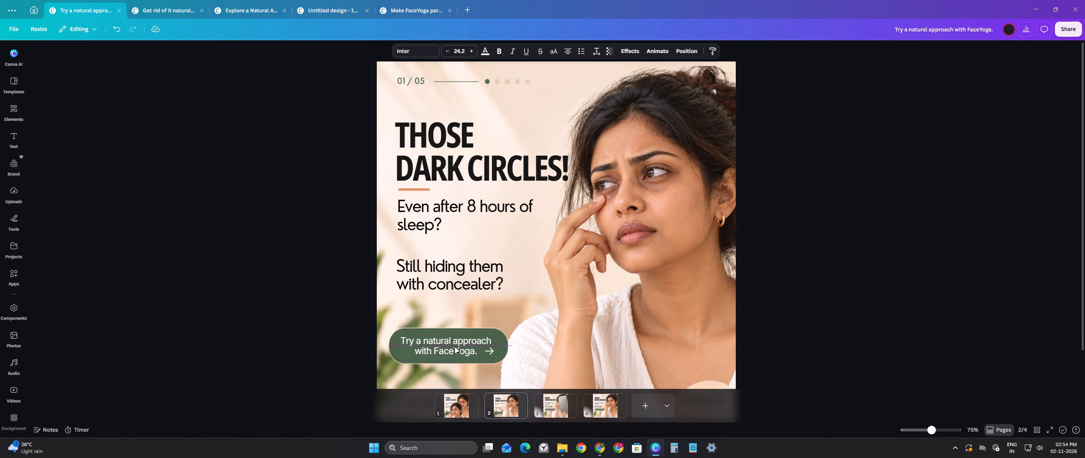
key(Down)
key(Down)
key(Left)
key(Up)
key(Left)
key(Down)
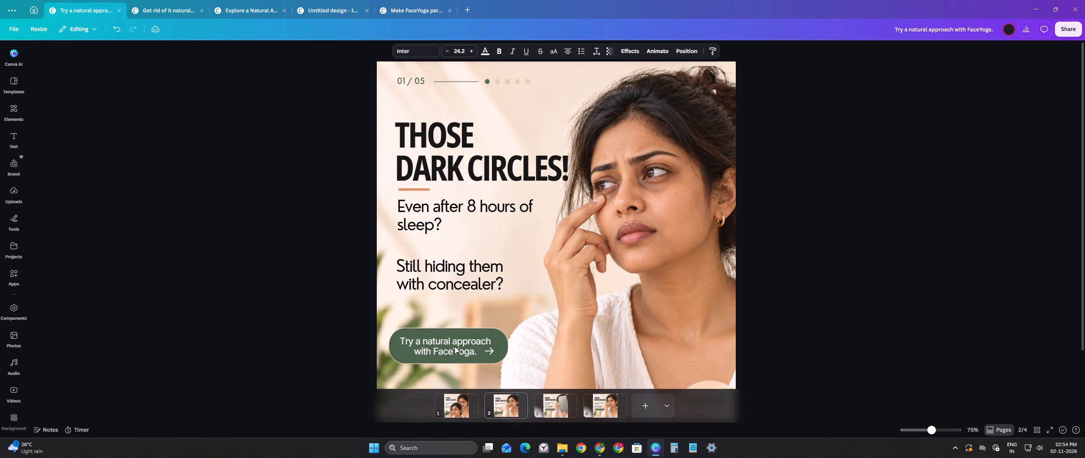
key(Down)
key(Up)
key(Up)
key(Right)
key(Left)
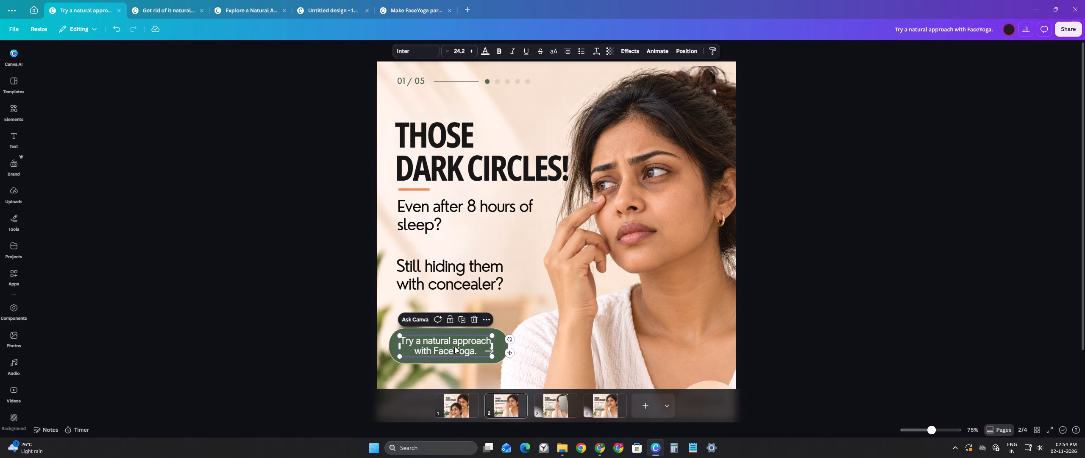
key(Left)
key(Right)
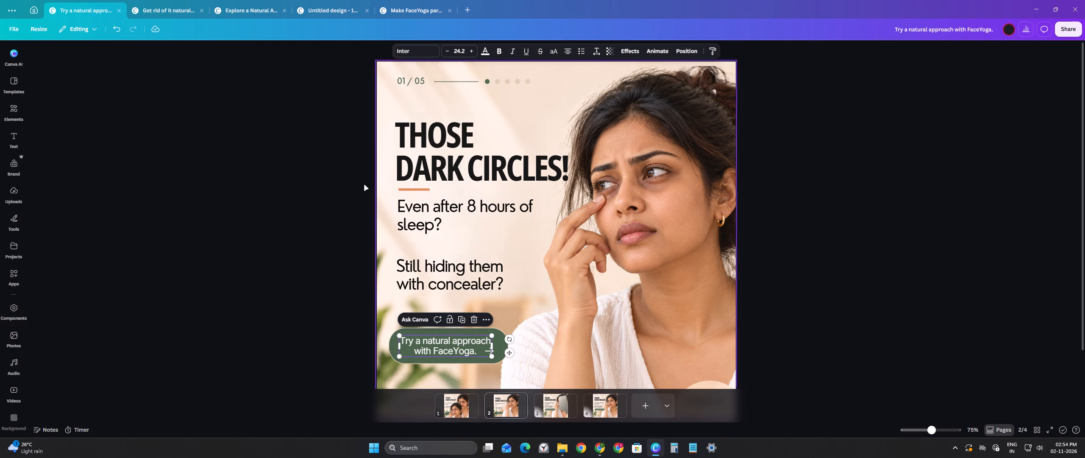
click(219, 262)
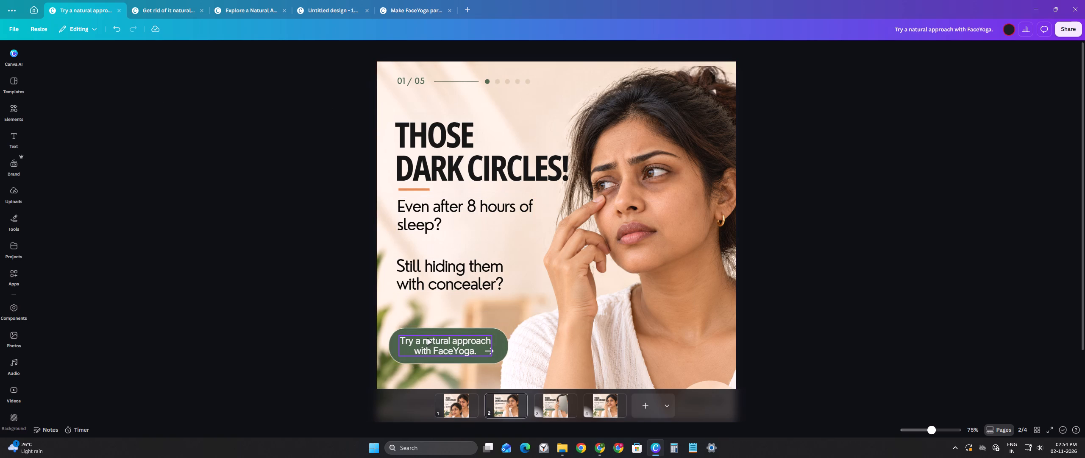
Copy the grouped 02/05 button "Get rid of it naturally with FaceYoga." and go to the 03/05 slide.
click(171, 9)
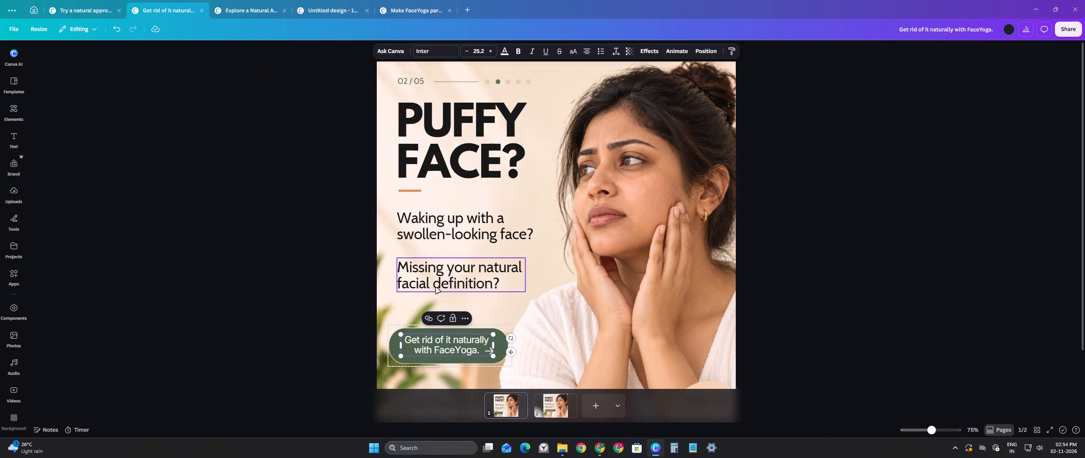
click(315, 344)
click(403, 349)
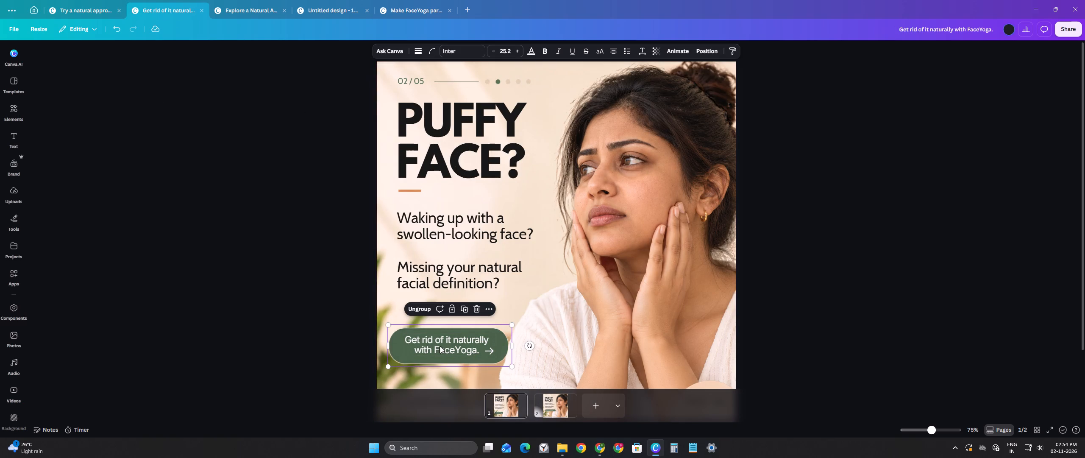
shift+click(440, 347)
click(464, 354)
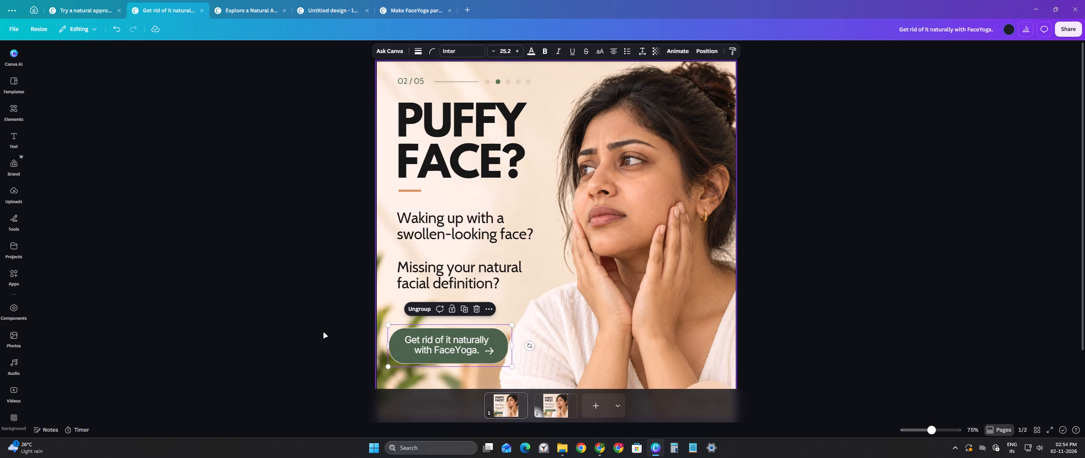
key(ctrl+c)
click(257, 14)
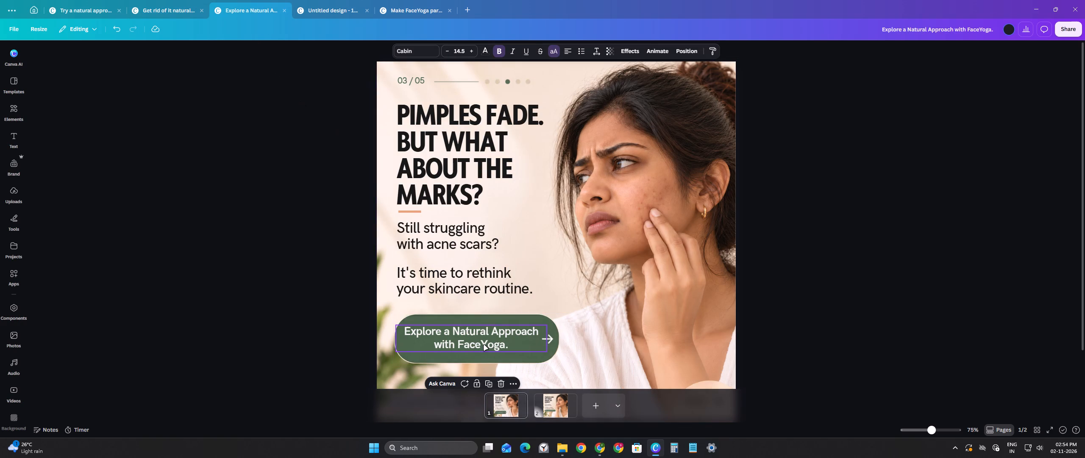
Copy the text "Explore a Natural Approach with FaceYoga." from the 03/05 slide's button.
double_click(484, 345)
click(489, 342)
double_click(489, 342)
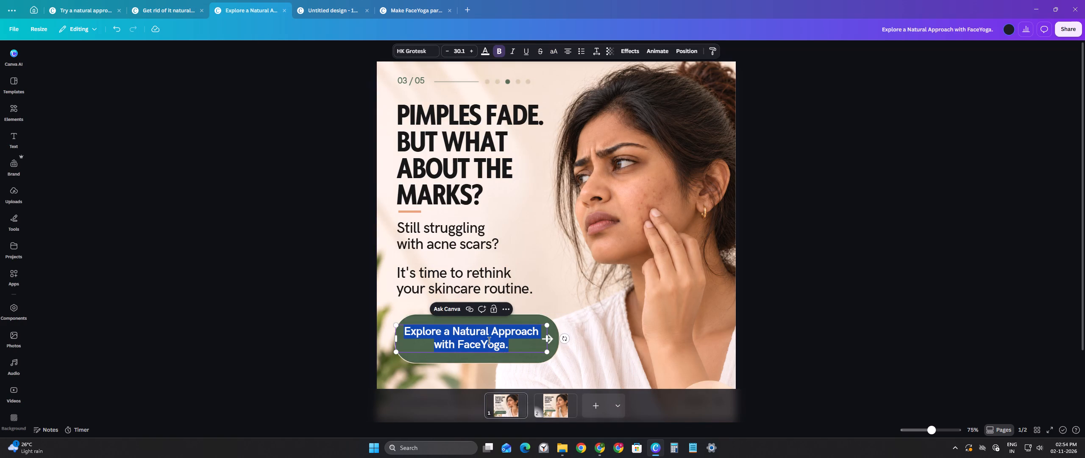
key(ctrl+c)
Delete the 03/05 slide's existing button, including its green pill, text and arrow.
double_click(416, 357)
click(290, 331)
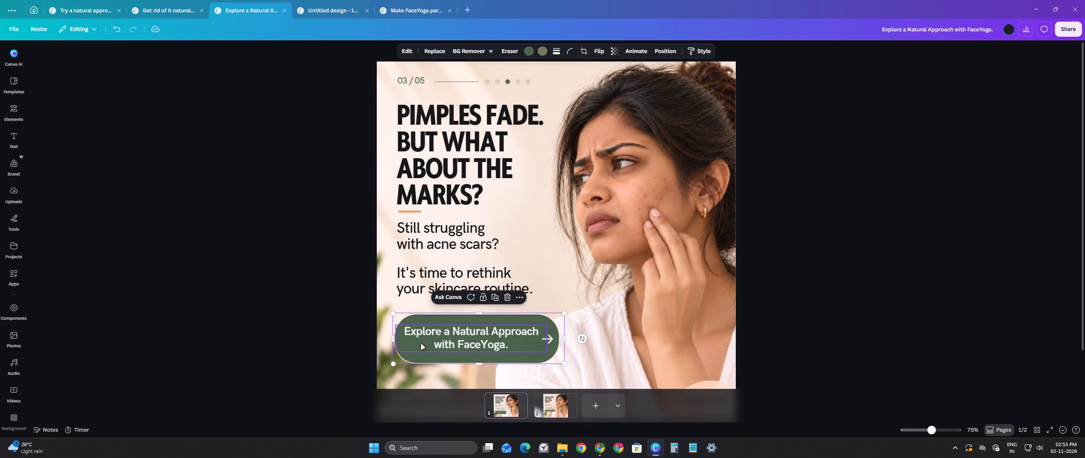
click(430, 337)
shift+click(426, 354)
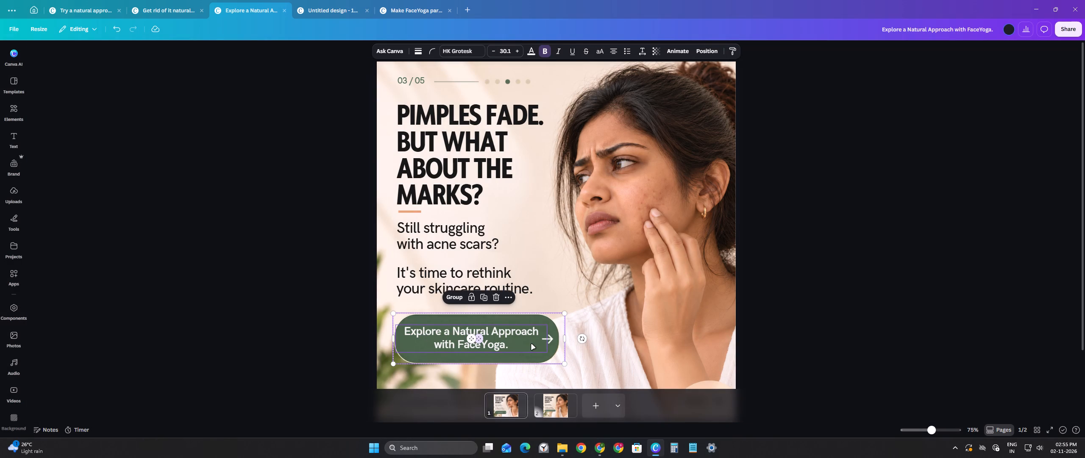
shift+click(553, 341)
key(Delete)
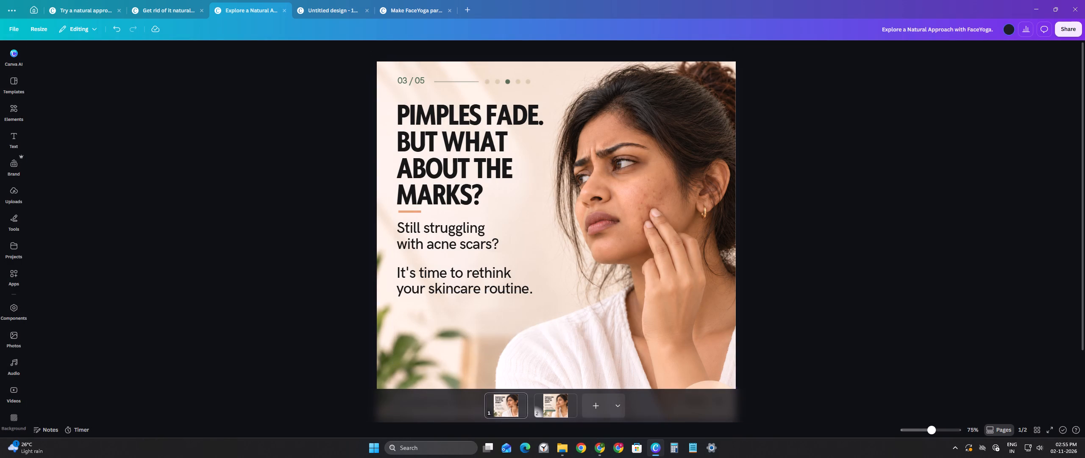
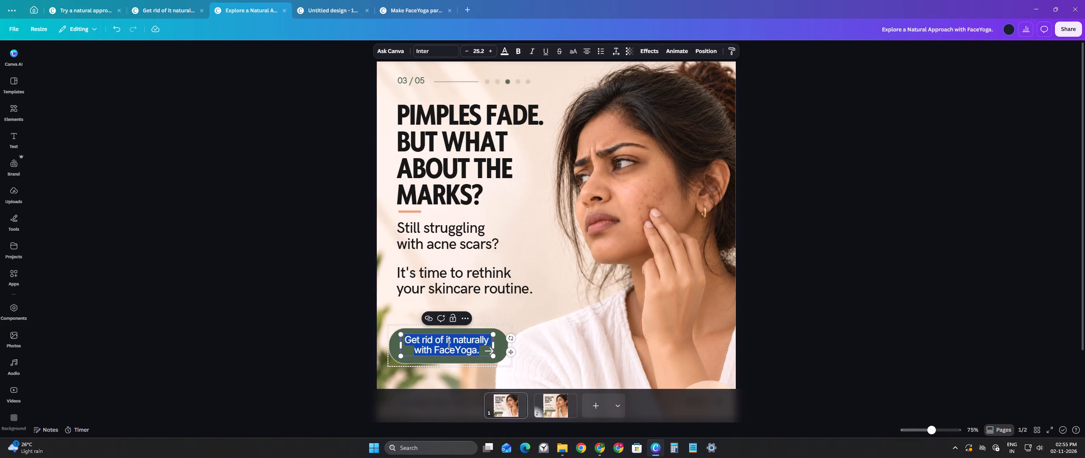
Replace the 03/05 button text with "Explore a Natural Approach with FaceYoga." from the clipboard history.
key(super+v)
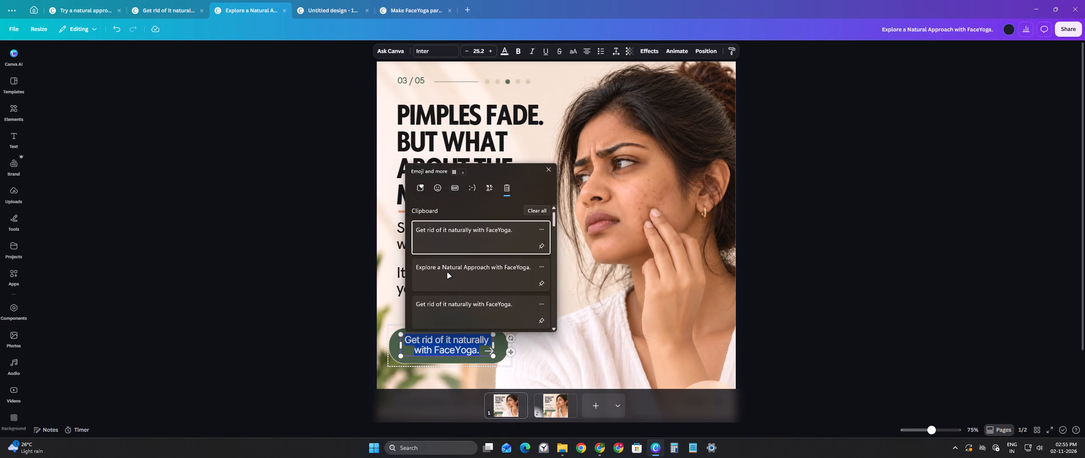
click(448, 273)
key(ctrl+v)
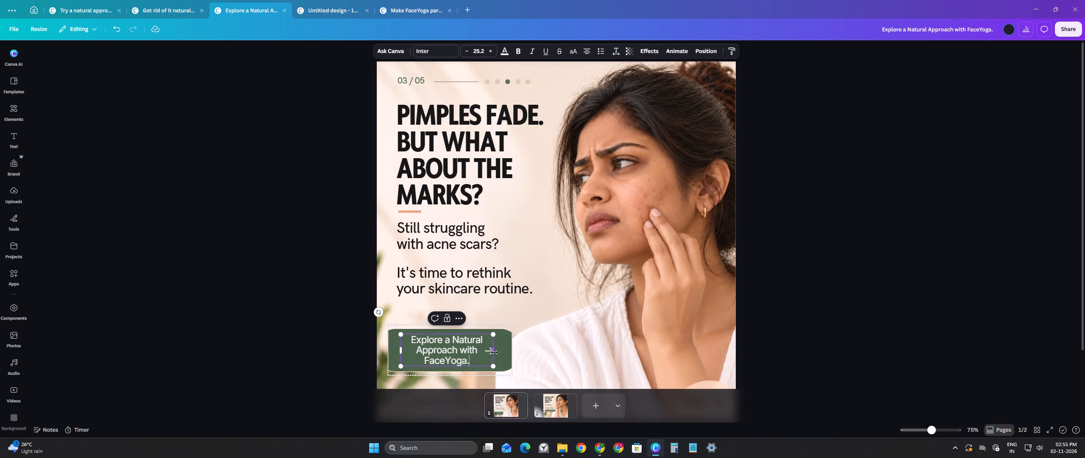
Reduce the 03/05 button text's font size to 19.2 so it fits on two lines inside the green pill.
click(465, 55)
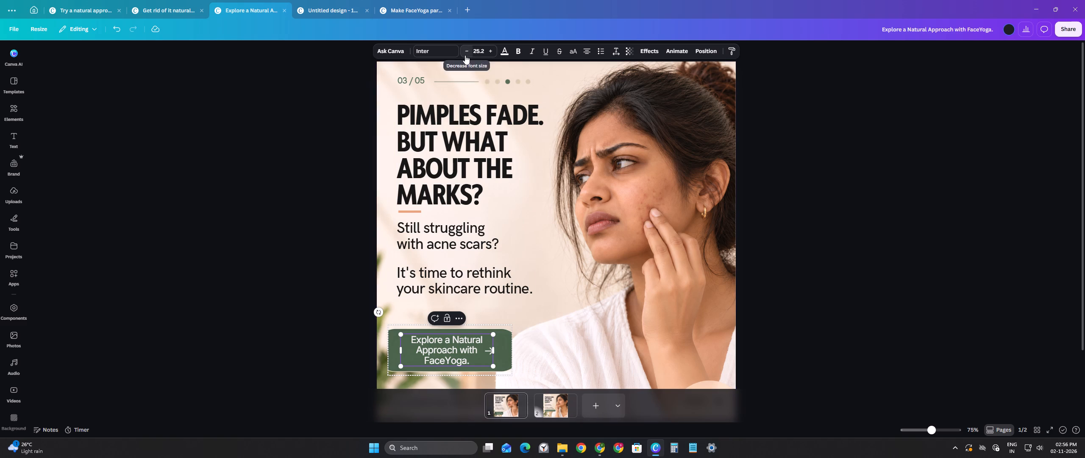
triple_click(465, 55)
double_click(465, 55)
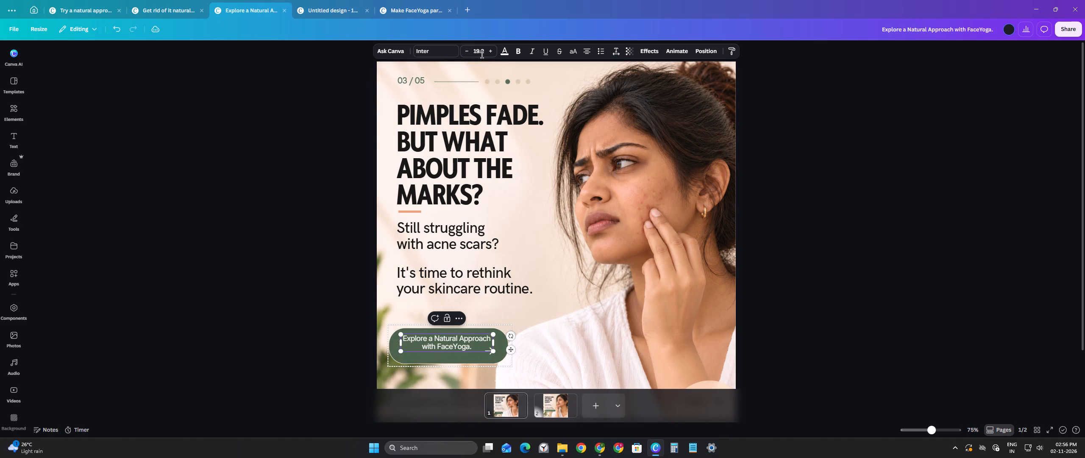
Increase the font size of the 03/05 button text "Explore a Natural Approach with FaceYoga." to 22.2.
triple_click(486, 54)
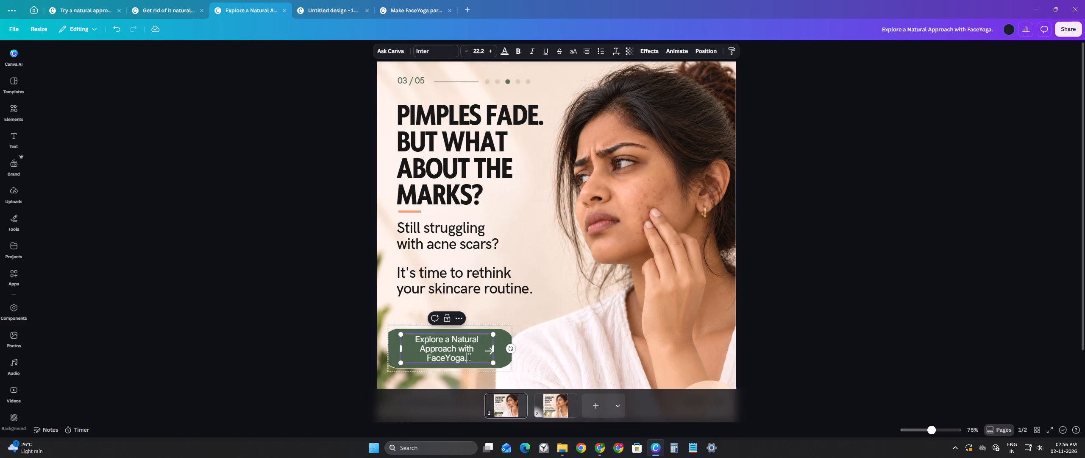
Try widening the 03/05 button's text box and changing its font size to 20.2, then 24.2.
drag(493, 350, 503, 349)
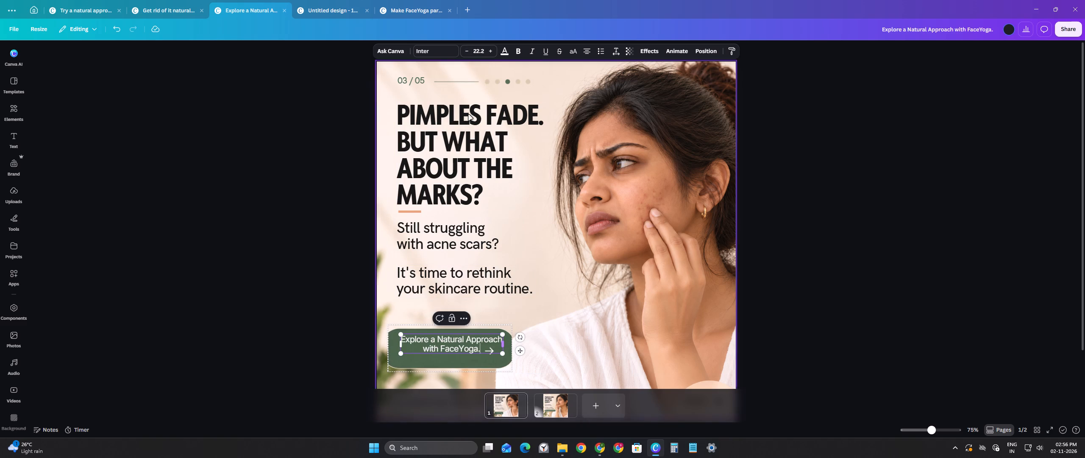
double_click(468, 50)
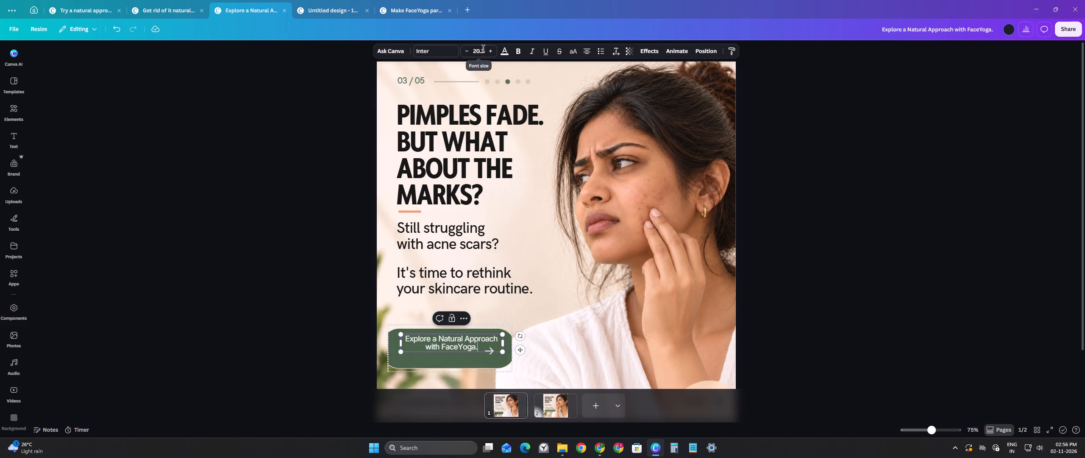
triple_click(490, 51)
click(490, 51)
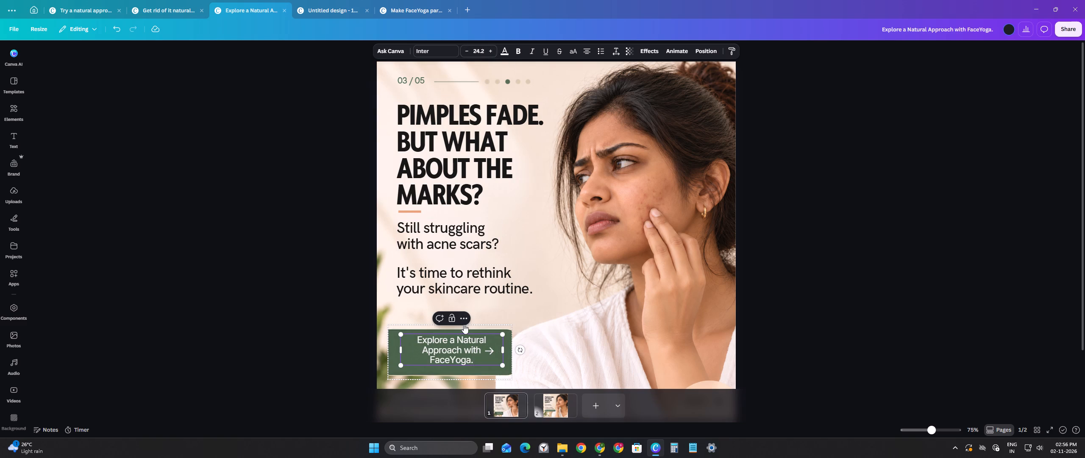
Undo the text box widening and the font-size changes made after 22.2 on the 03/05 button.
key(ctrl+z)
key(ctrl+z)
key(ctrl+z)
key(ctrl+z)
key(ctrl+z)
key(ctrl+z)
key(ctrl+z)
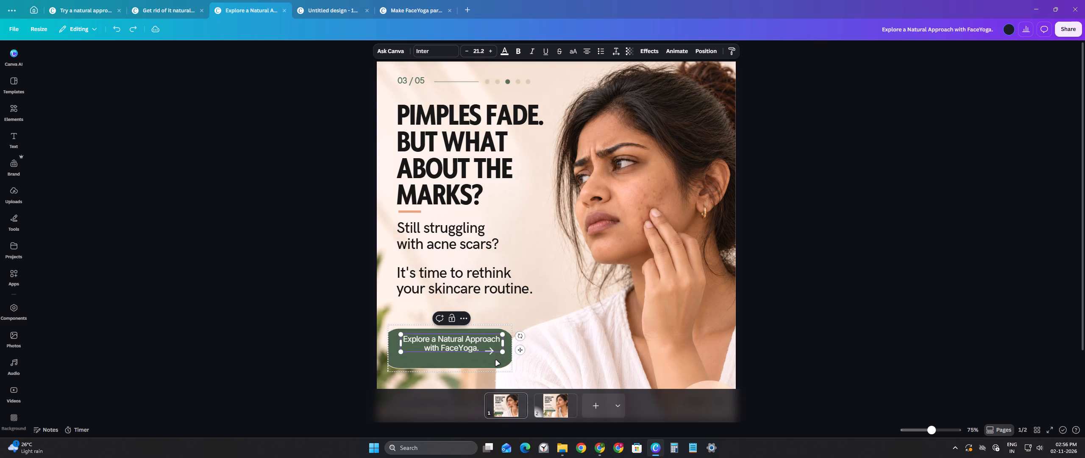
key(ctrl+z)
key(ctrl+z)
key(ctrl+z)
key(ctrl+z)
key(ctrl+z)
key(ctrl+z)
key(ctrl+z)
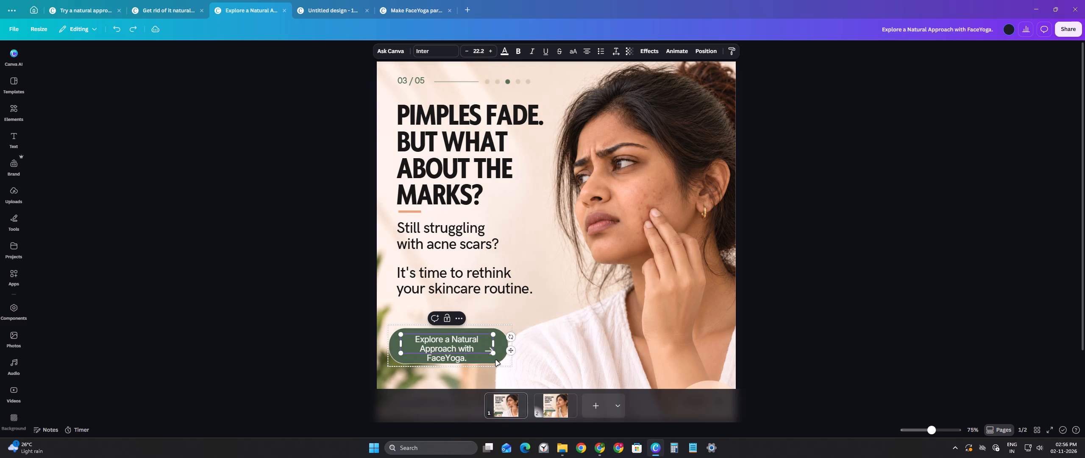
Widen the 03/05 button's text box so the wording fits on two lines at font size 22.2.
drag(495, 346, 505, 345)
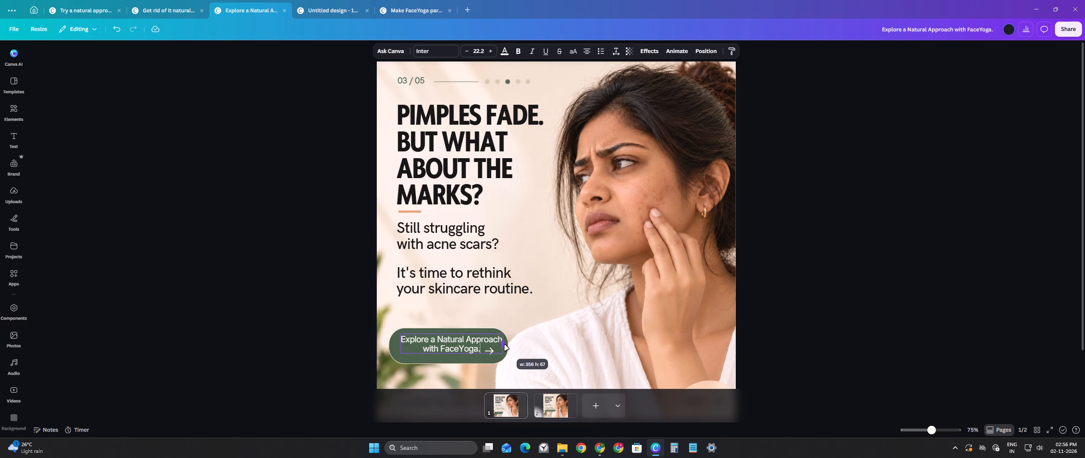
drag(505, 345, 506, 345)
Move the 03/05 button text left and slightly down, then fine-tune it rightward and upward to balance it beside the arrow.
drag(475, 347, 467, 349)
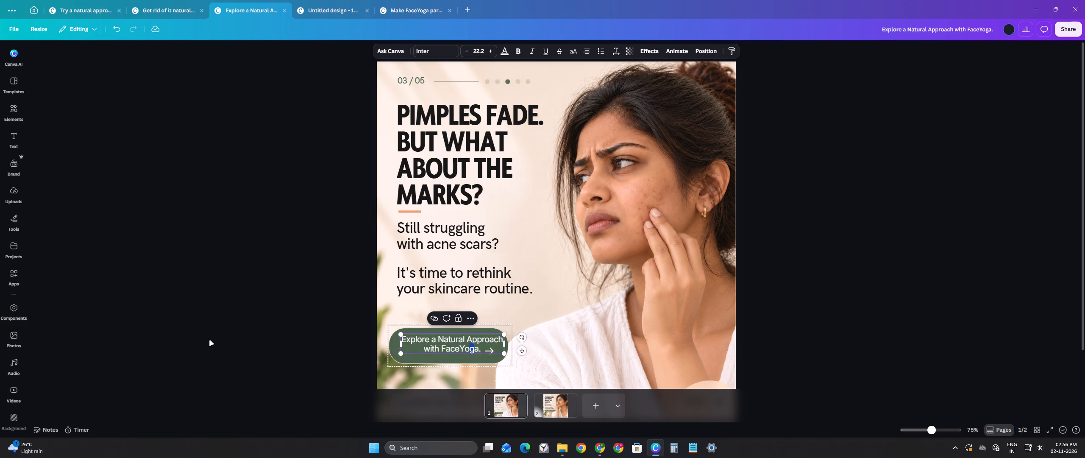
click(210, 341)
click(438, 346)
click(444, 343)
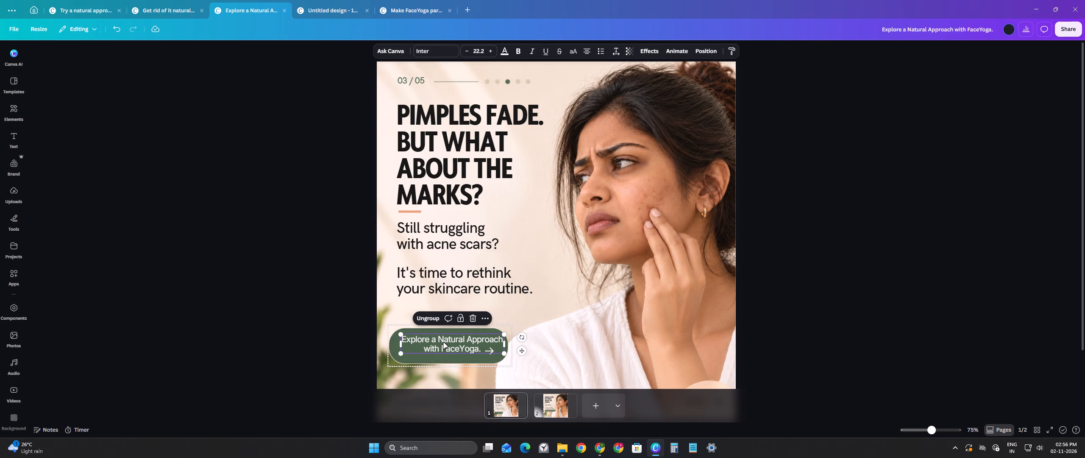
drag(444, 343, 436, 346)
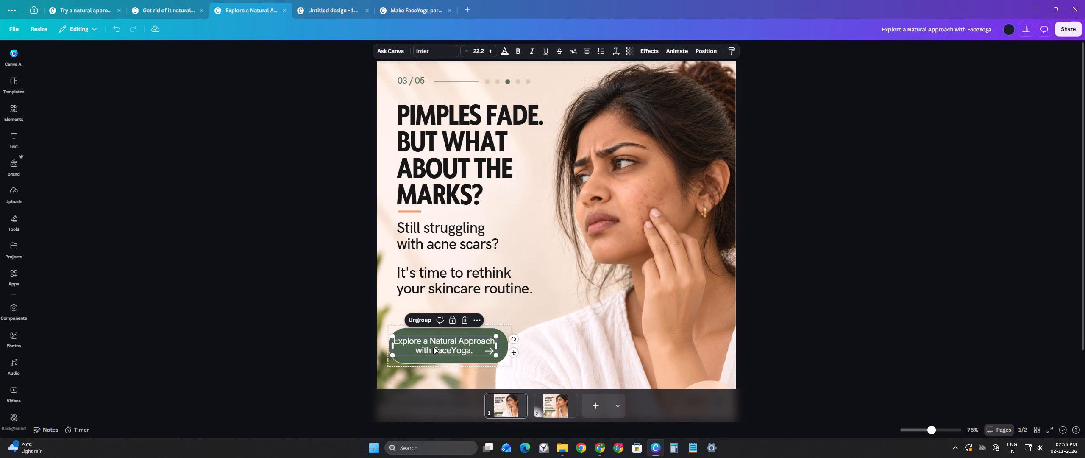
key(Right)
key(Right)
key(Right)
key(Right)
key(Right)
key(Right)
key(Right)
key(Up)
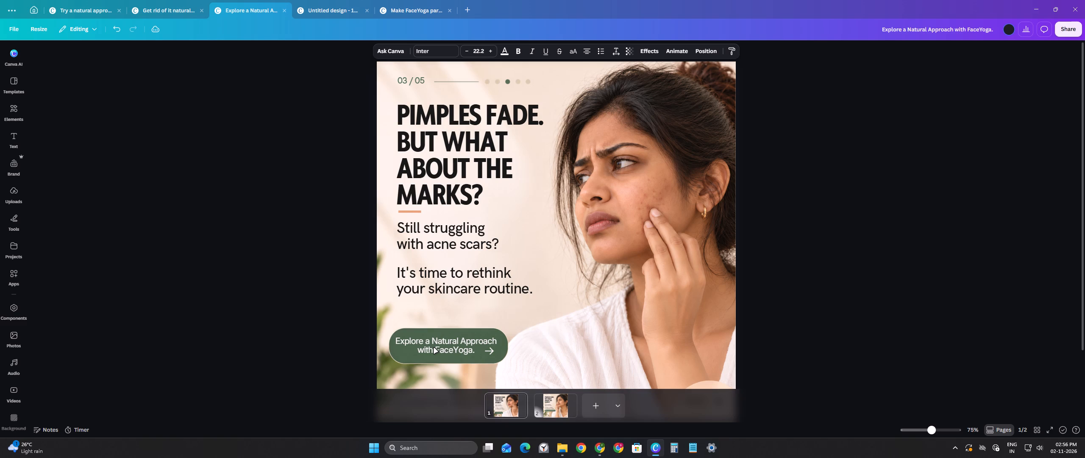
key(Right)
key(Up)
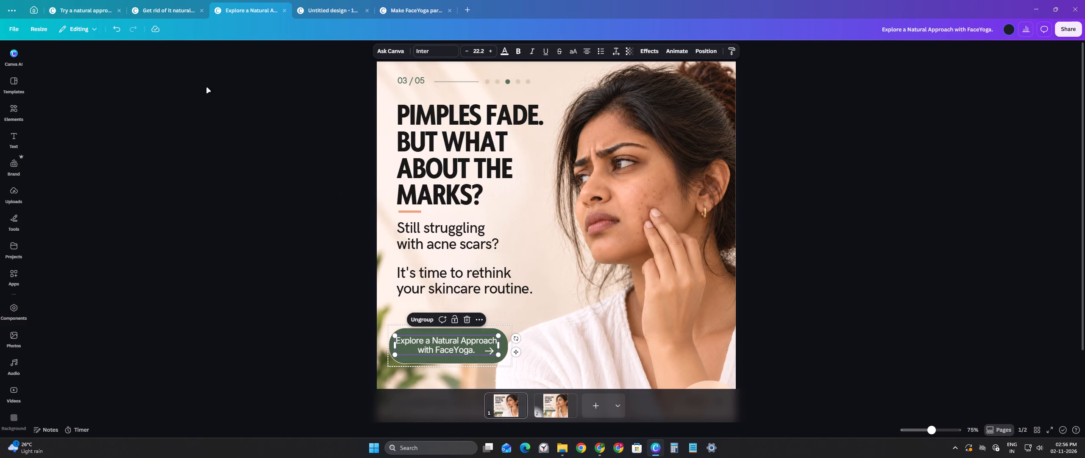
click(158, 157)
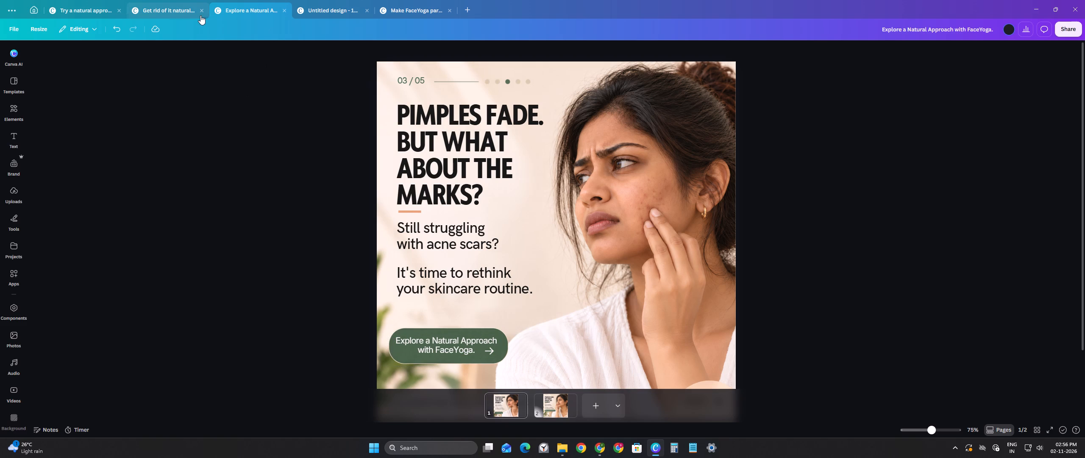
Compare the call-to-action buttons across the carousel slides from 01/05 to 05/05, ending on the 04/05 slide's design.
click(174, 11)
click(63, 11)
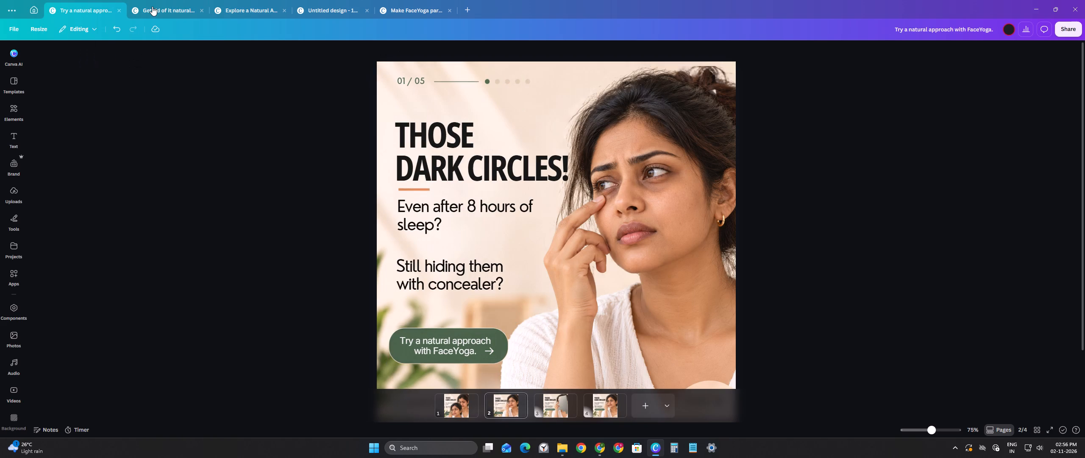
click(152, 6)
click(259, 12)
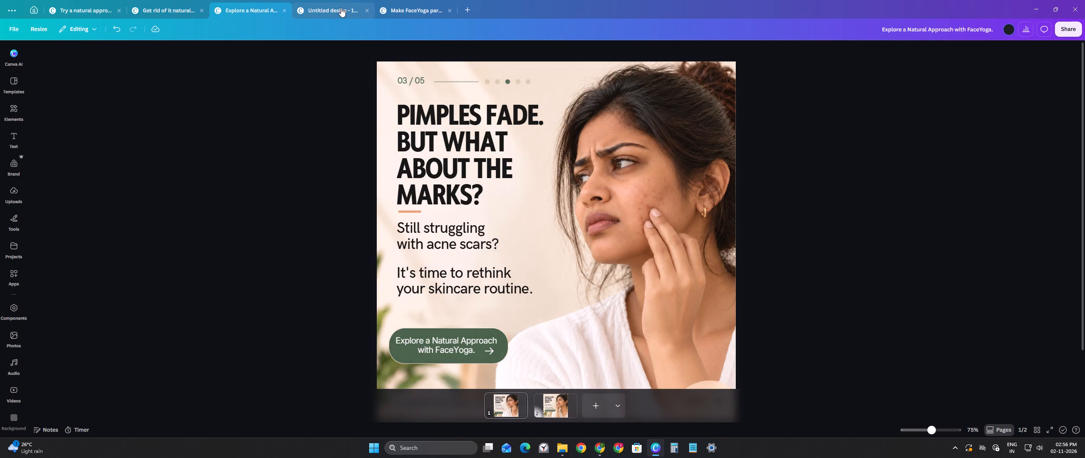
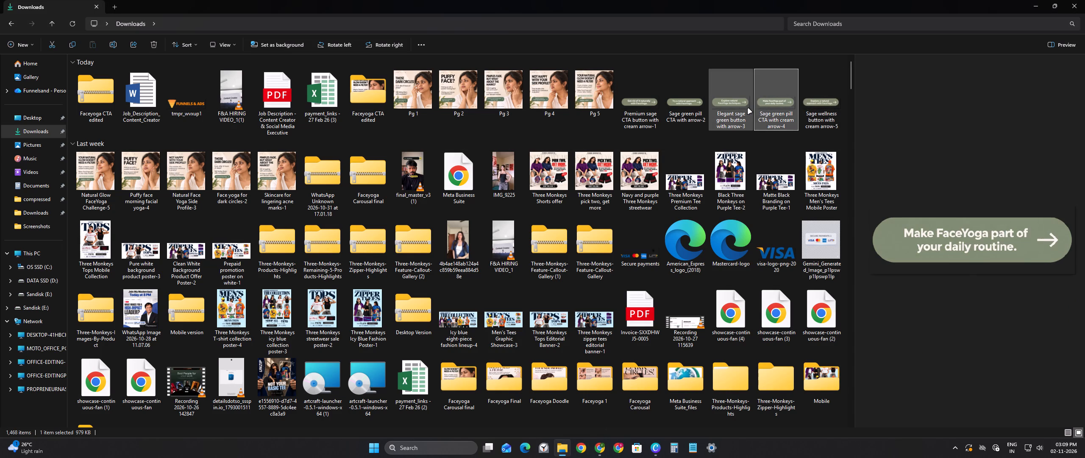
Add the "Sage green pill CTA with arrow-2" image from Downloads to page 2 of the dark-circles design in Canva.
click(738, 109)
click(695, 111)
drag(689, 110, 677, 137)
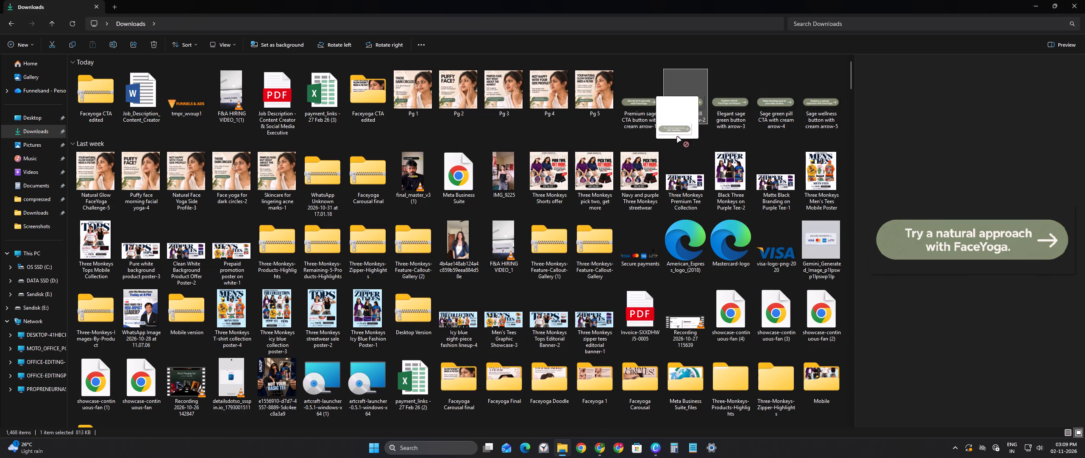
drag(677, 137, 438, 351)
key(alt+Tab)
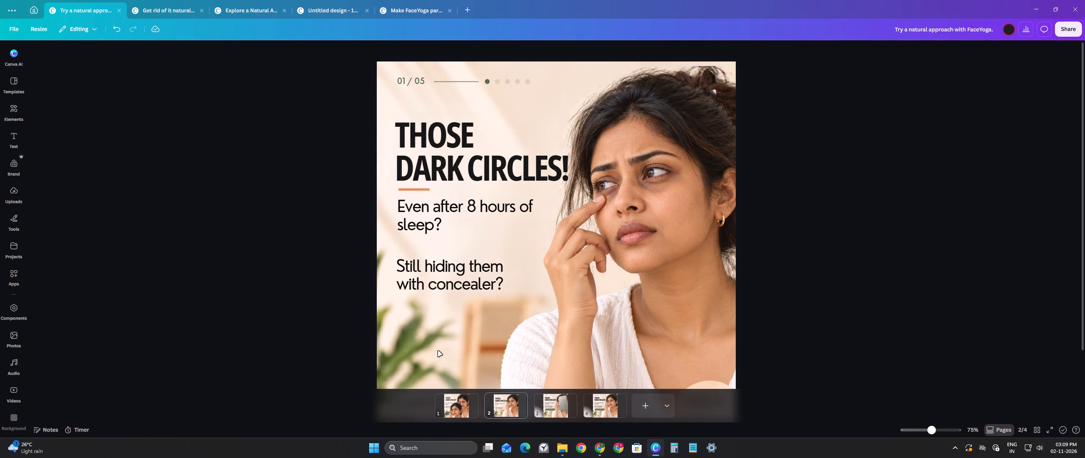
Scale down the "Try a natural approach with FaceYoga." button image and place it below the concealer text, near the slide's left edge.
drag(577, 240, 504, 338)
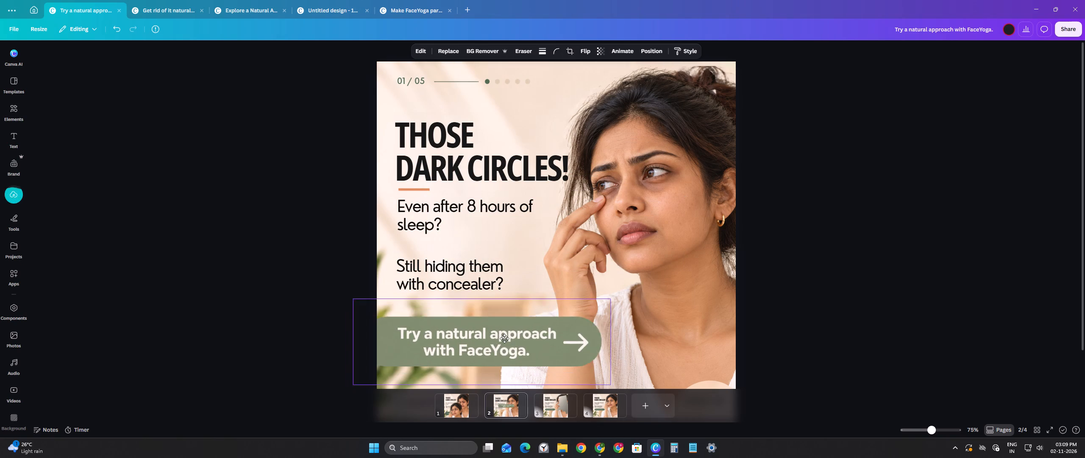
drag(504, 338, 522, 335)
drag(629, 379, 556, 358)
drag(504, 340, 515, 356)
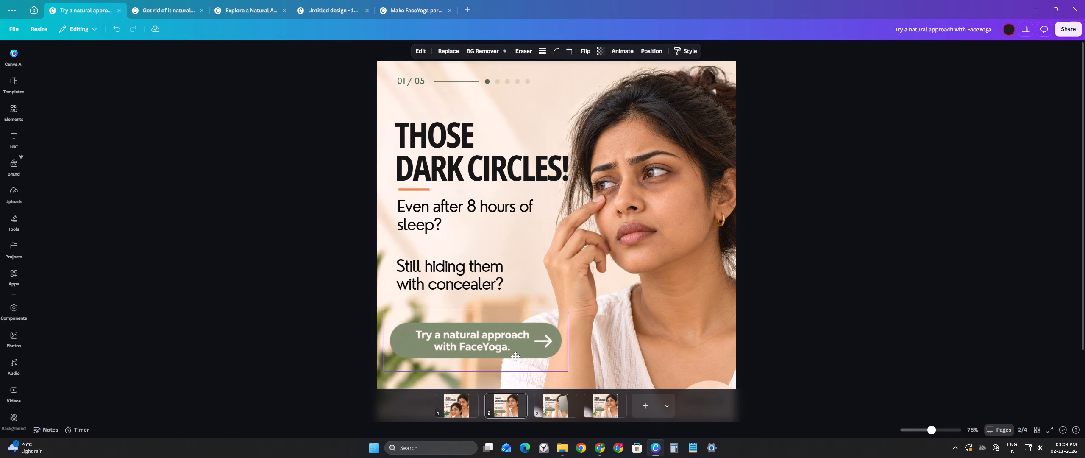
drag(515, 356, 511, 349)
click(256, 339)
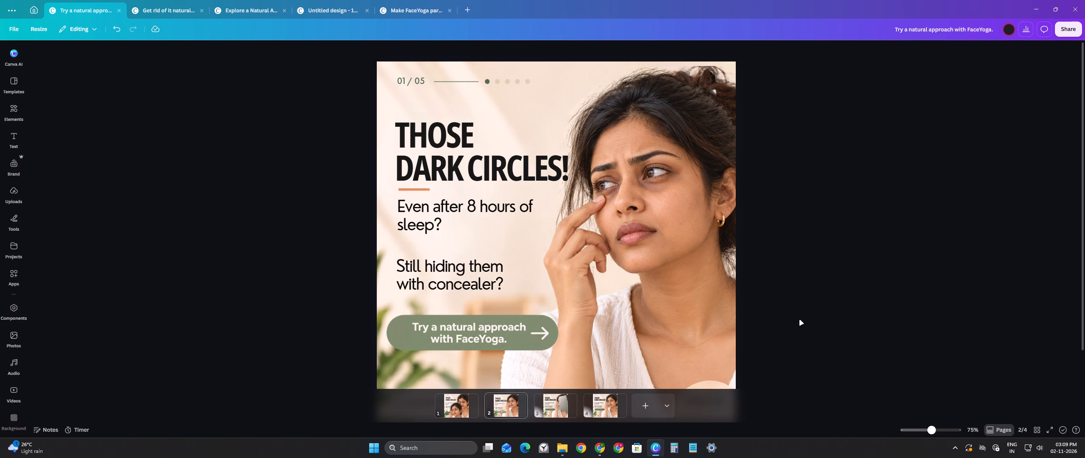
On page 1 of the puffy-face design, delete the old dark green button shape, its text and its arrow.
click(145, 10)
key(alt+Tab)
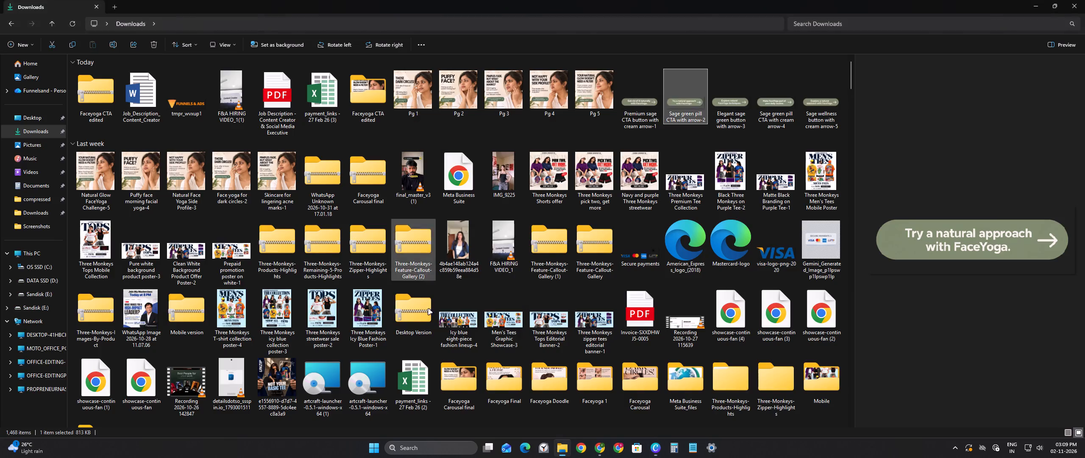
key(alt+Tab)
click(442, 338)
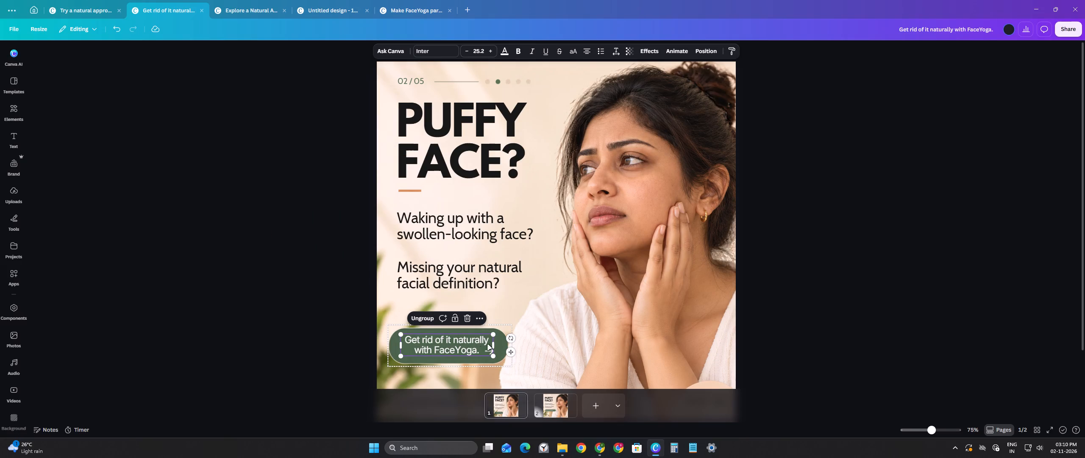
click(510, 332)
key(Delete)
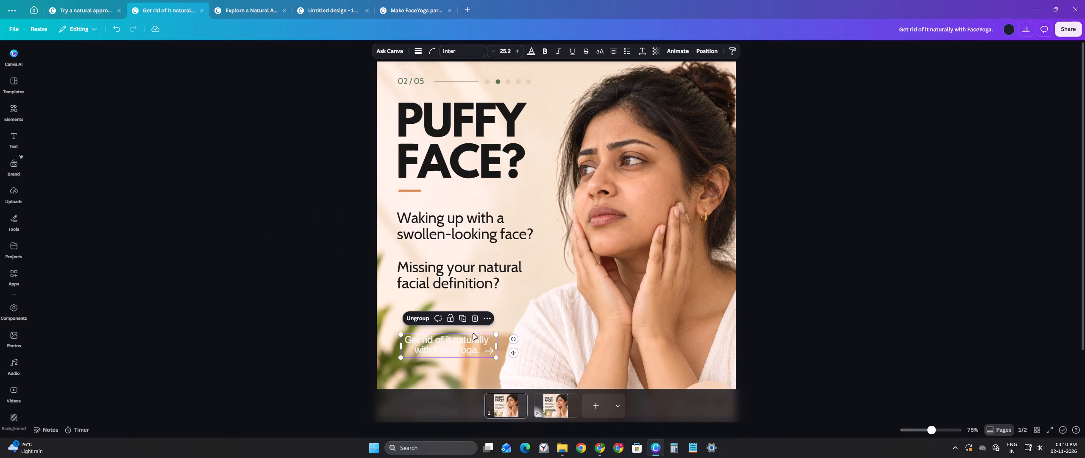
click(462, 346)
key(Delete)
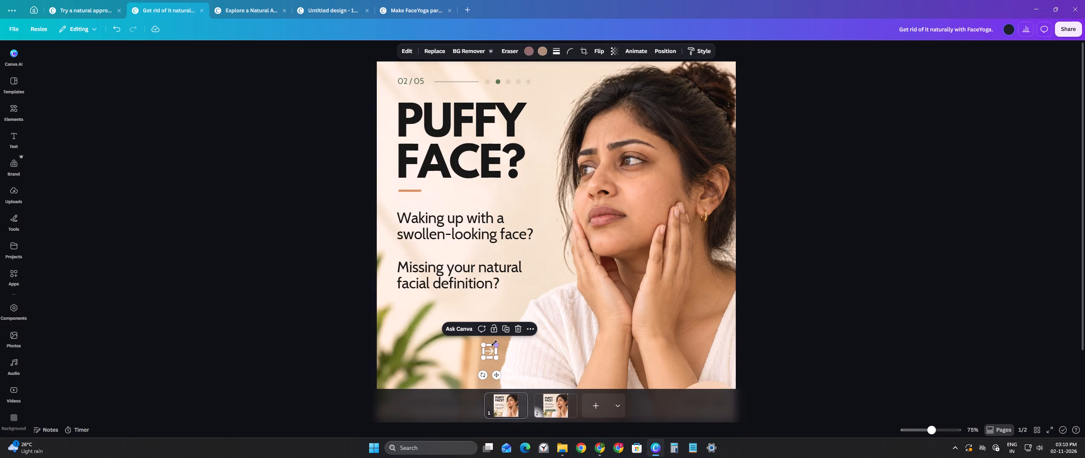
key(Delete)
Add the "Premium sage CTA button with cream arrow-1" image from Downloads to the puffy-face slide in Canva.
key(alt+Tab)
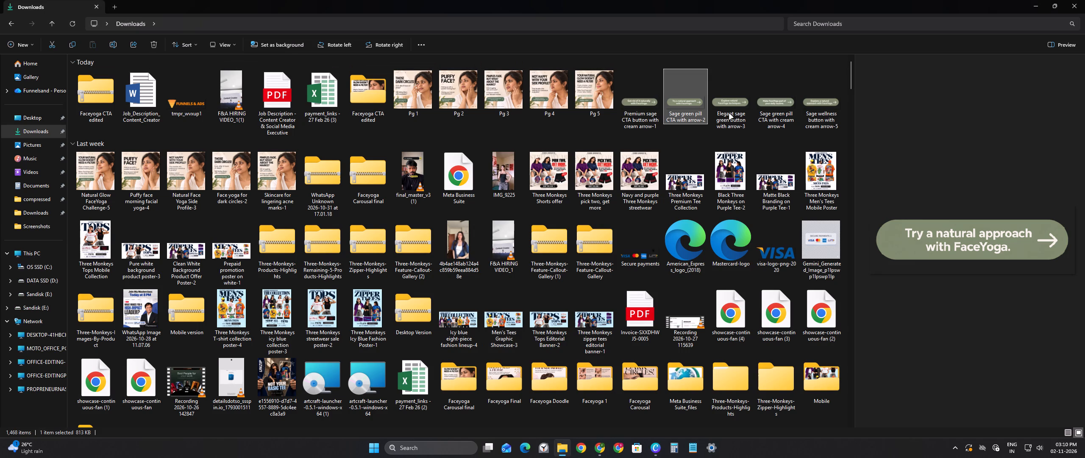
click(729, 114)
click(639, 114)
drag(645, 110, 445, 344)
key(alt+Tab)
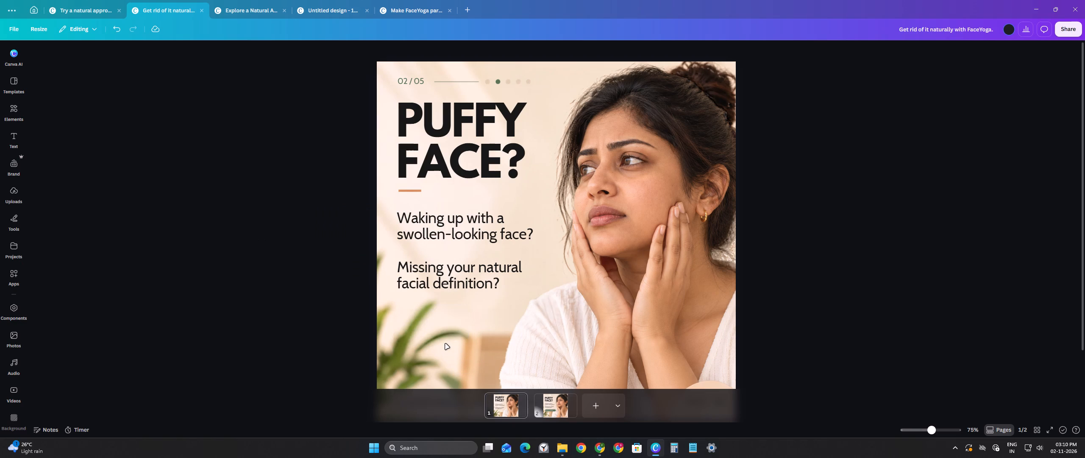
Scale down the "Get rid of it naturally with FaceYoga." button image and place it below the facial definition text, near the slide's left edge.
drag(586, 240, 522, 337)
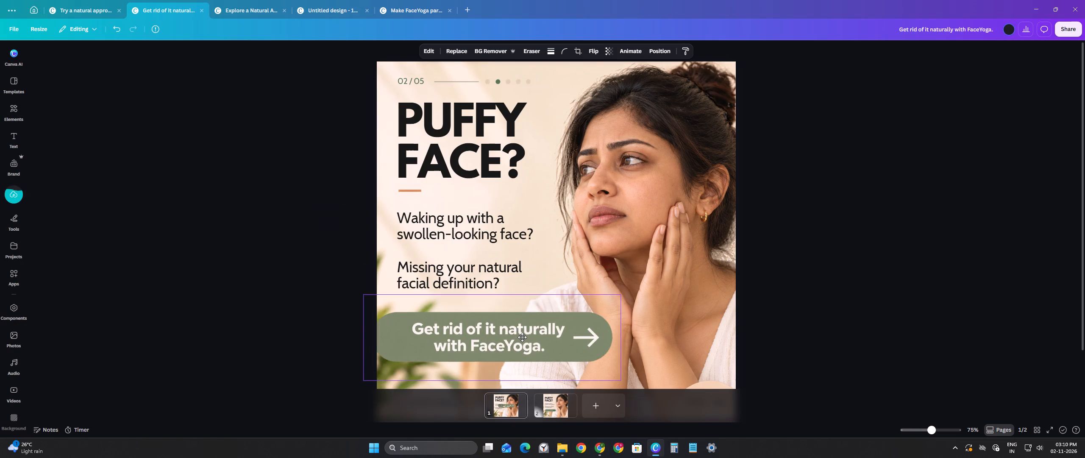
drag(522, 337, 534, 333)
drag(632, 376, 588, 357)
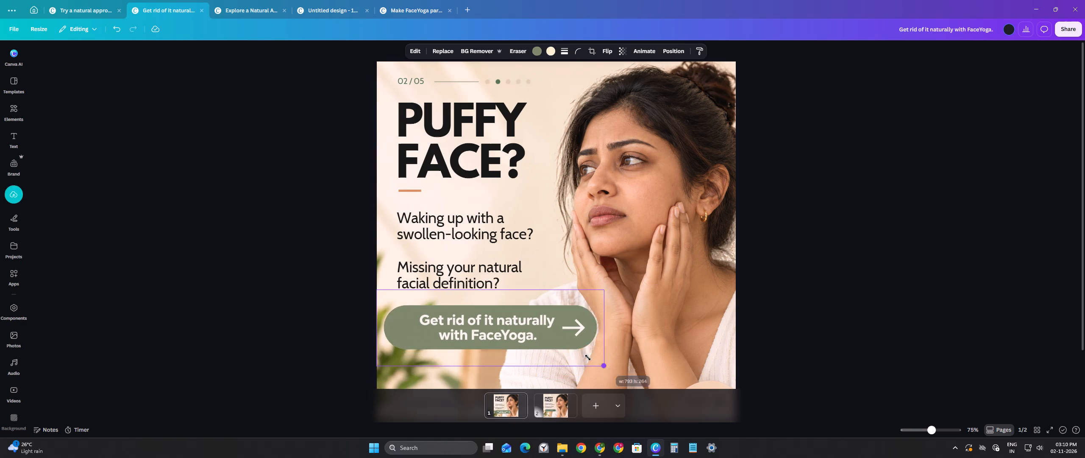
drag(588, 357, 547, 350)
drag(520, 316, 526, 331)
click(274, 327)
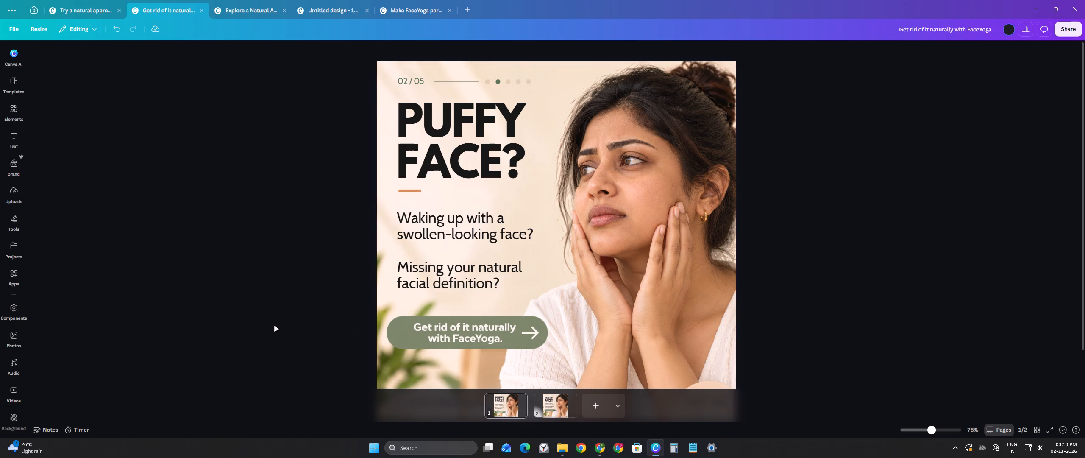
Open the 03/05 pimple-marks design and check its second page before returning to page 1.
click(253, 8)
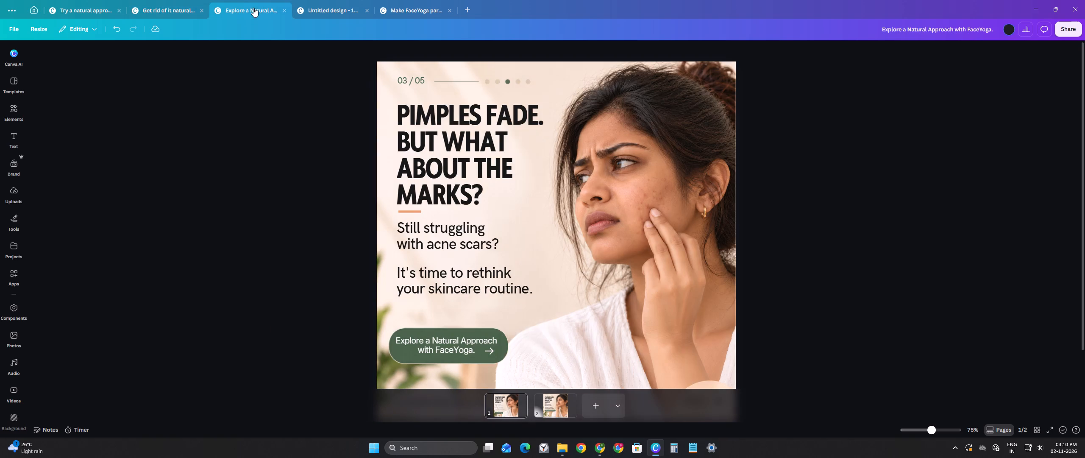
key(alt+Tab)
key(alt+Tab)
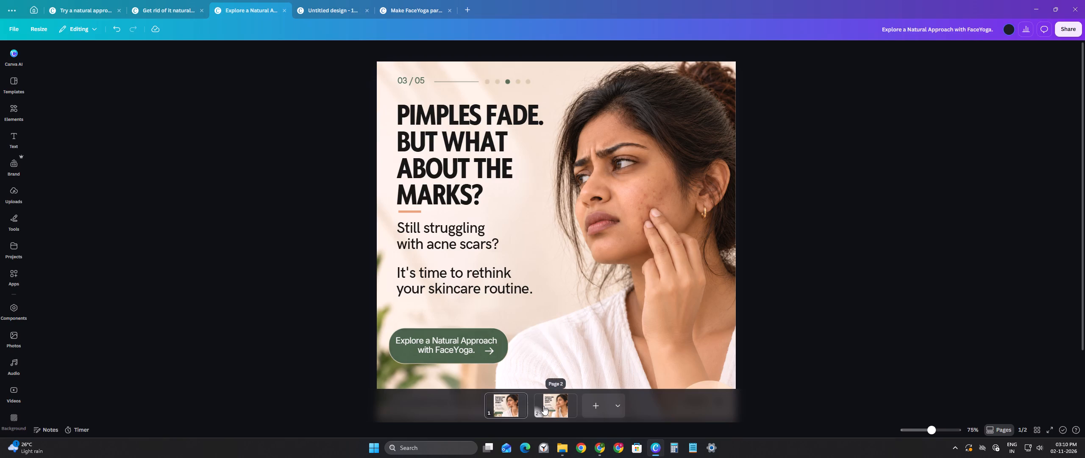
click(543, 406)
click(495, 406)
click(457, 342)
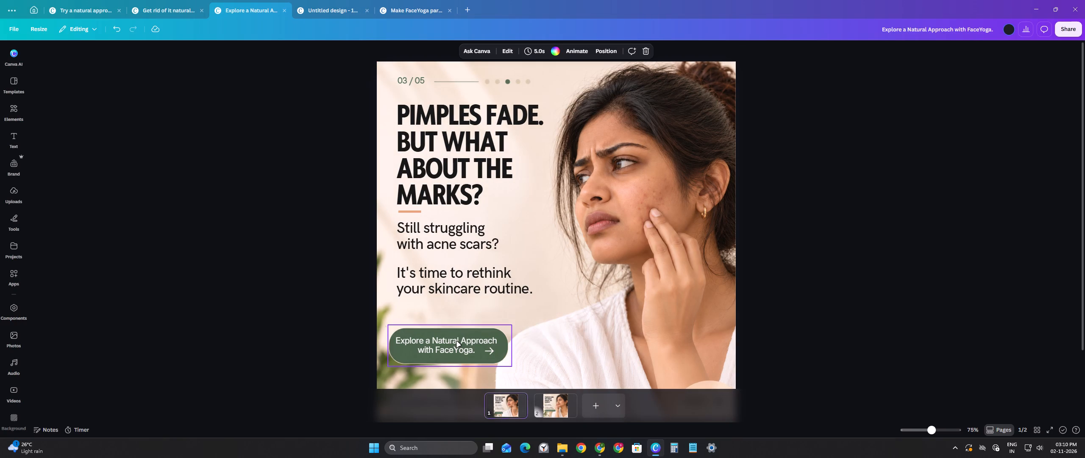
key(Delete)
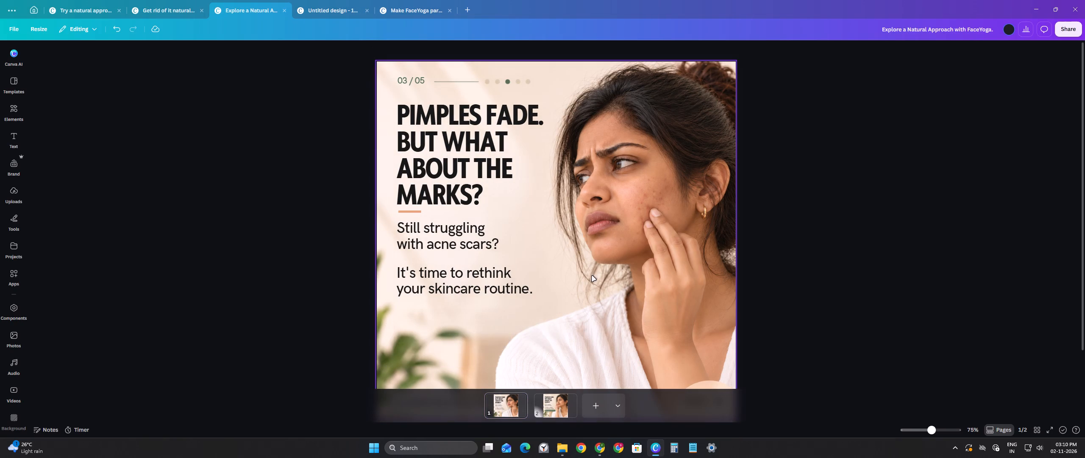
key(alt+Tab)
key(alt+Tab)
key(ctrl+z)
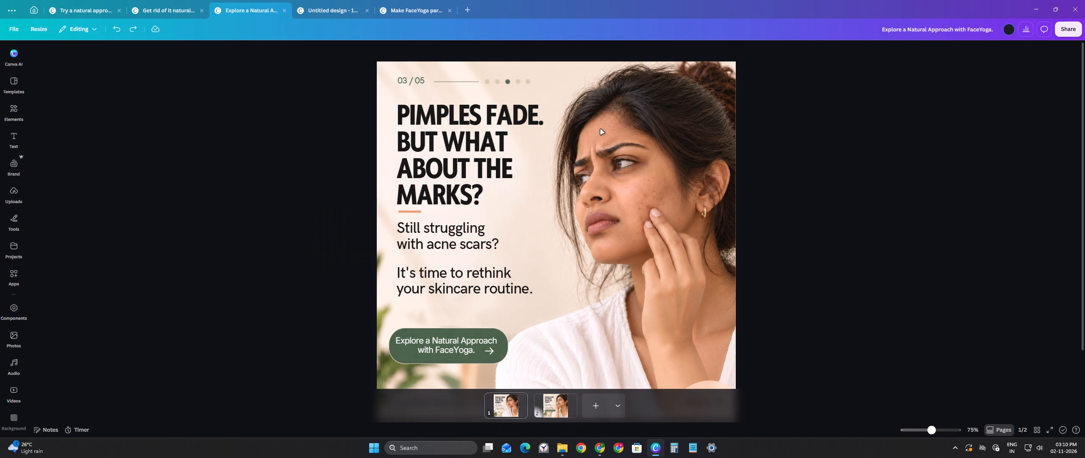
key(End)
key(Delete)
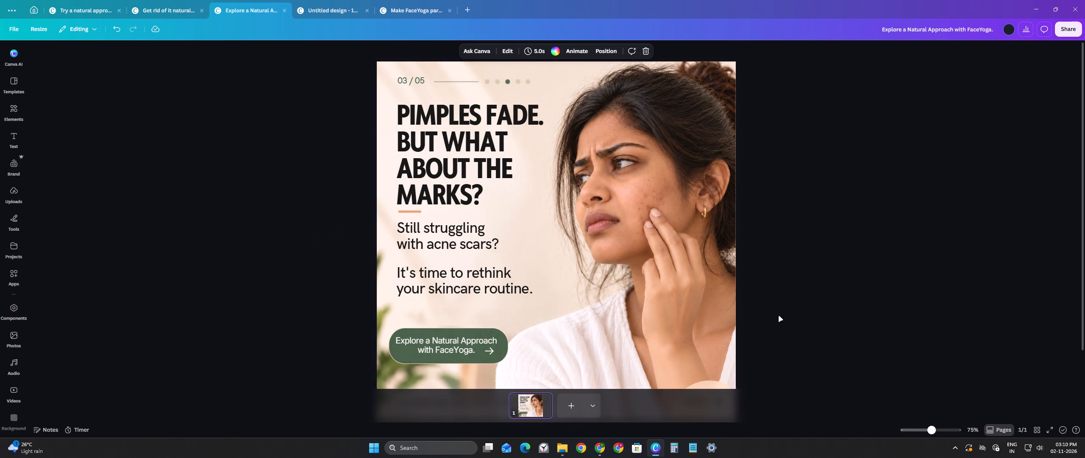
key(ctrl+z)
Delete the grouped dark green "Explore a Natural Approach with FaceYoga." button on page 1 of the pimple-marks design.
click(476, 346)
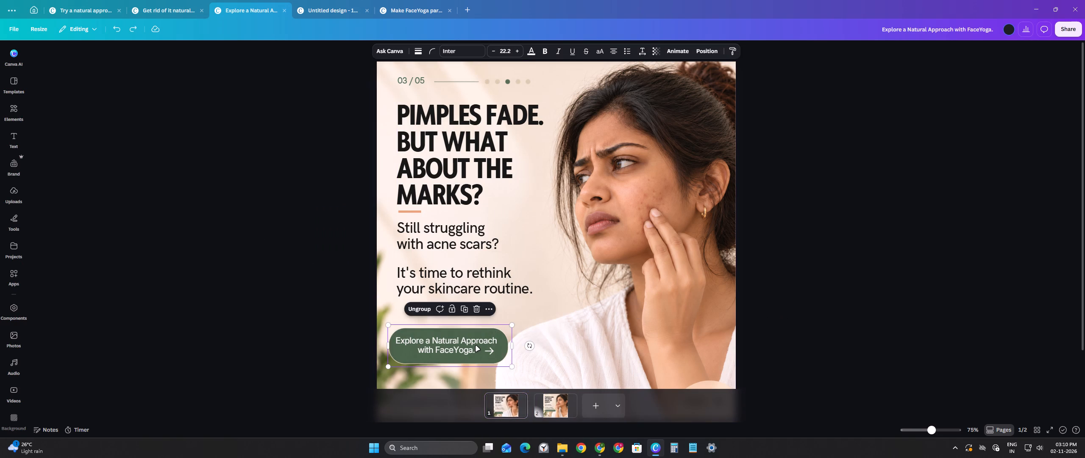
key(Delete)
Add the "Sage wellness button with cream arrow-5" image from Downloads to the pimple-marks slide in Canva.
key(alt+Tab)
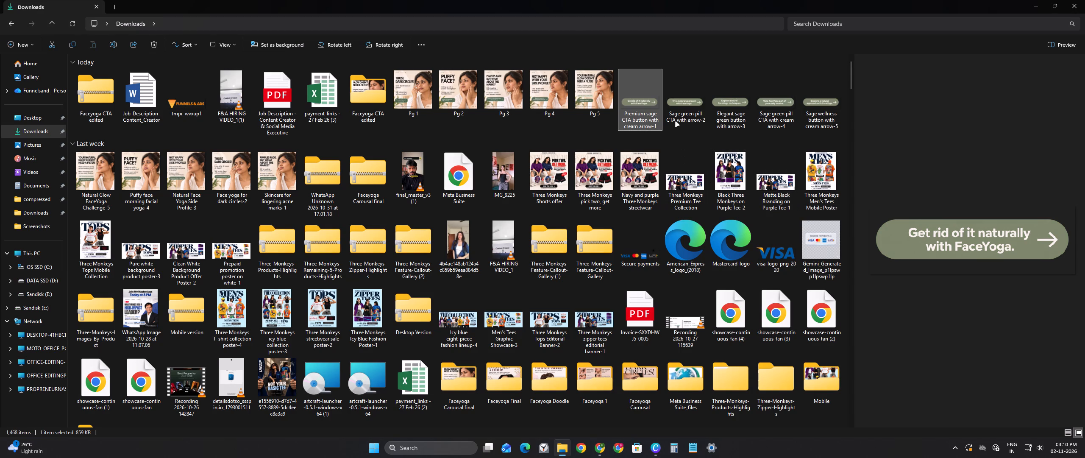
click(678, 113)
click(800, 105)
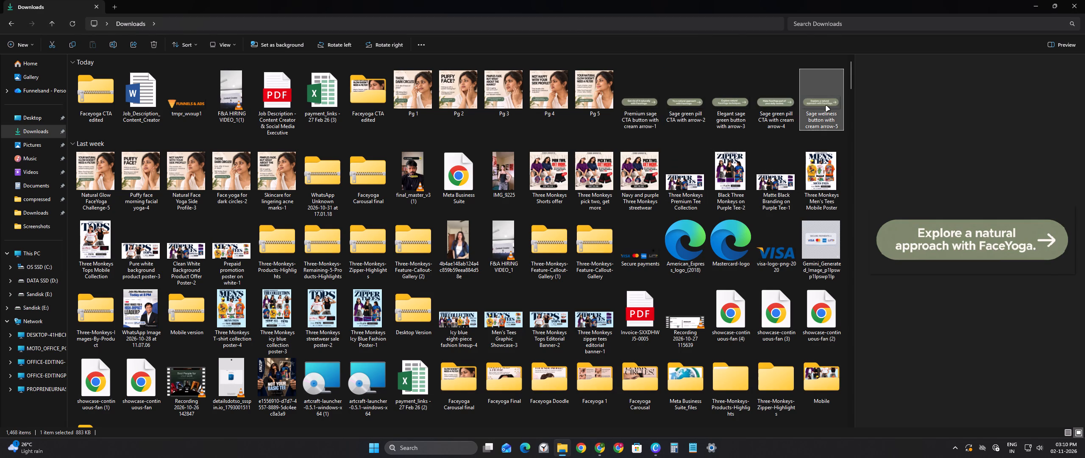
drag(823, 106, 444, 344)
key(alt+Tab)
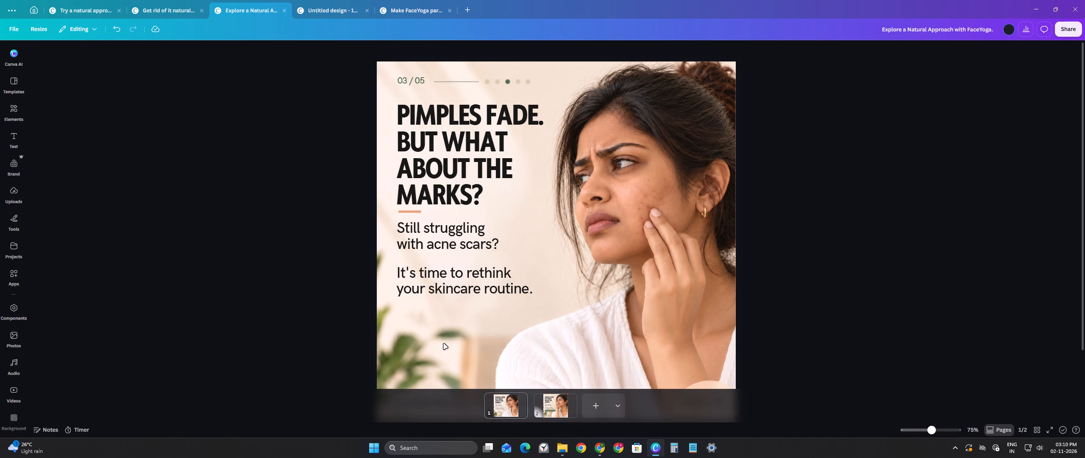
Scale down the "Explore a natural approach with FaceYoga." button image and place it below the skincare routine text, near the slide's left edge.
drag(585, 243, 533, 344)
drag(632, 386, 589, 363)
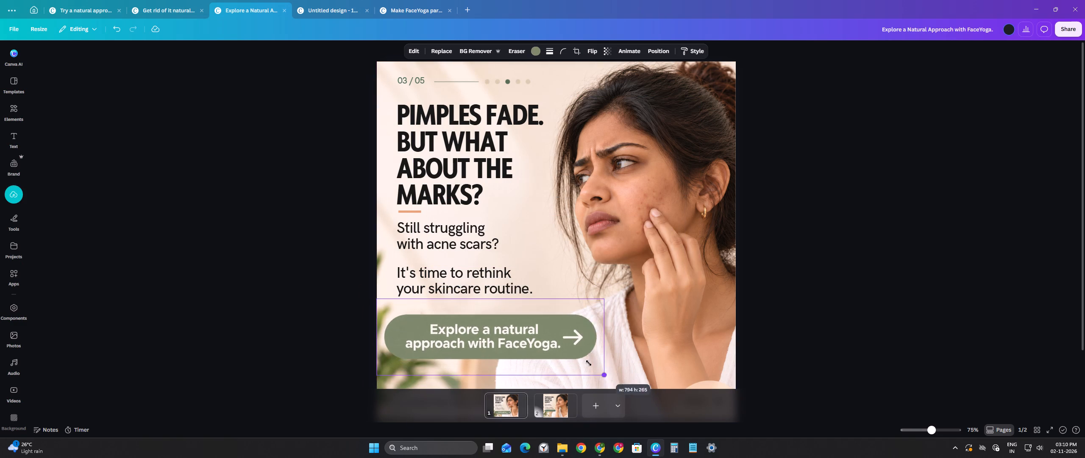
drag(589, 363, 536, 352)
drag(538, 352, 563, 367)
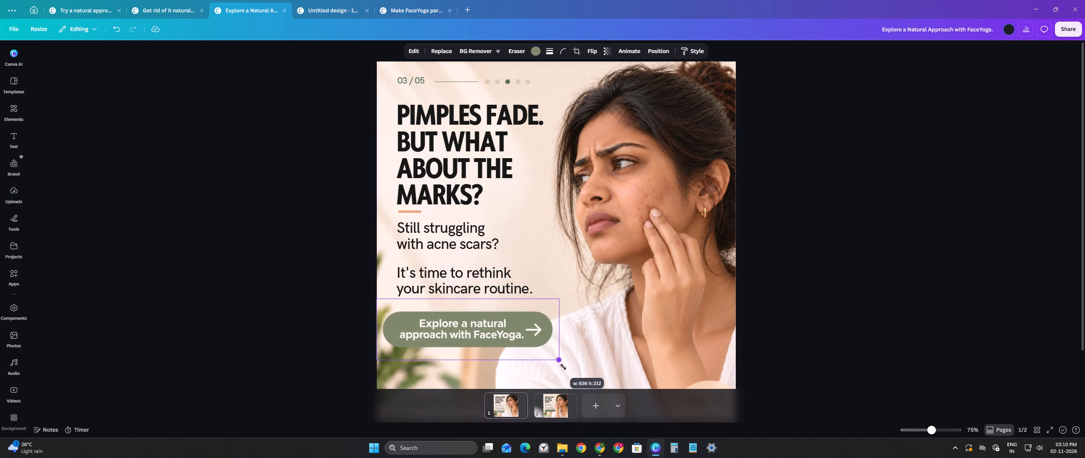
drag(563, 367, 569, 372)
drag(538, 321, 547, 328)
click(305, 301)
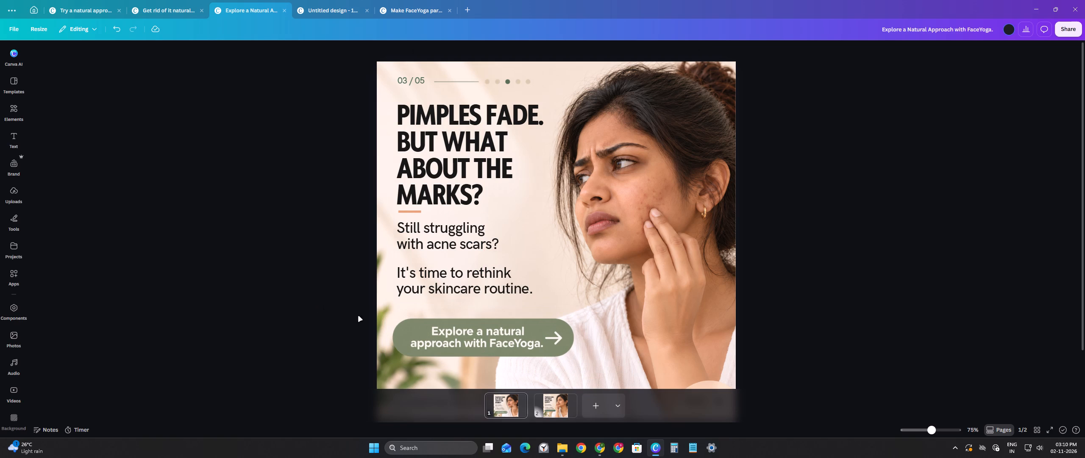
drag(480, 328, 473, 329)
click(267, 290)
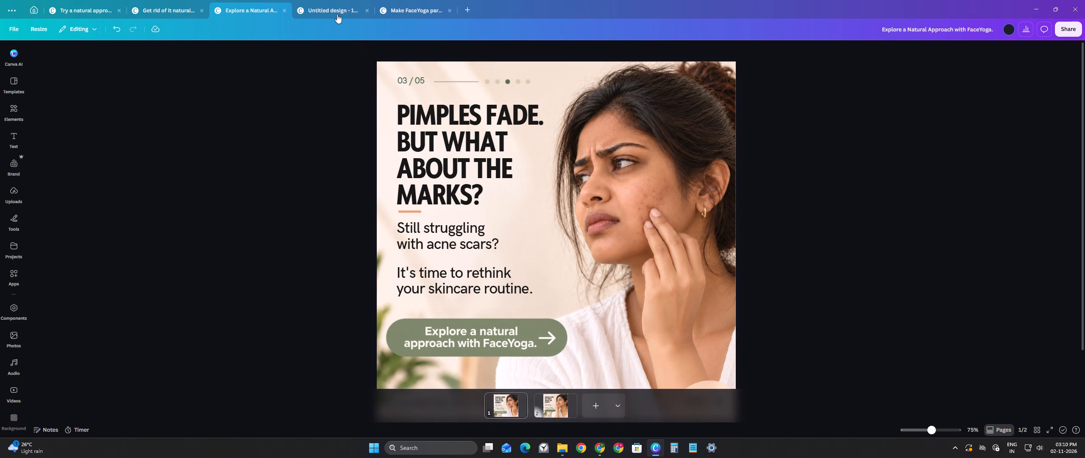
On the 04/05 side-profile slide, delete the old "Explore natural FaceYoga techniques." text, its dark green button shape and its arrow.
click(337, 14)
click(431, 334)
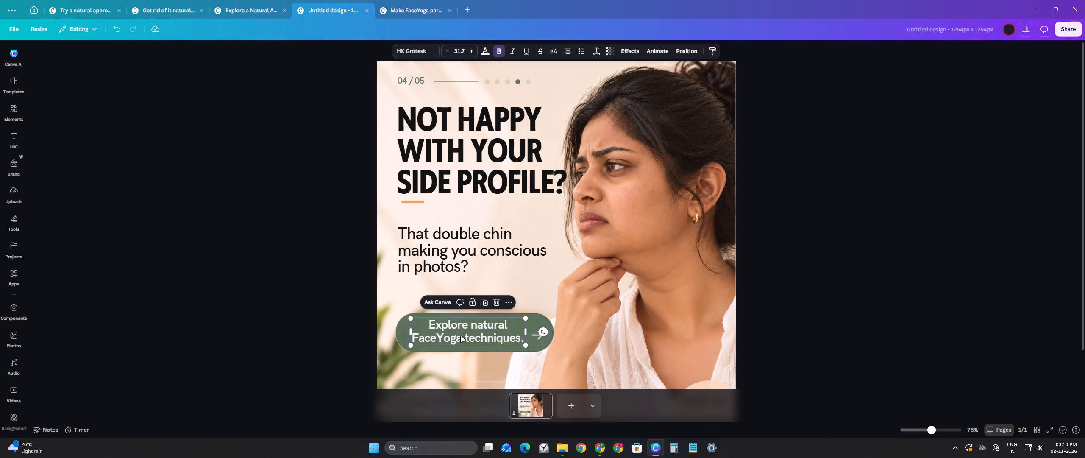
key(Delete)
click(481, 336)
key(Delete)
click(539, 337)
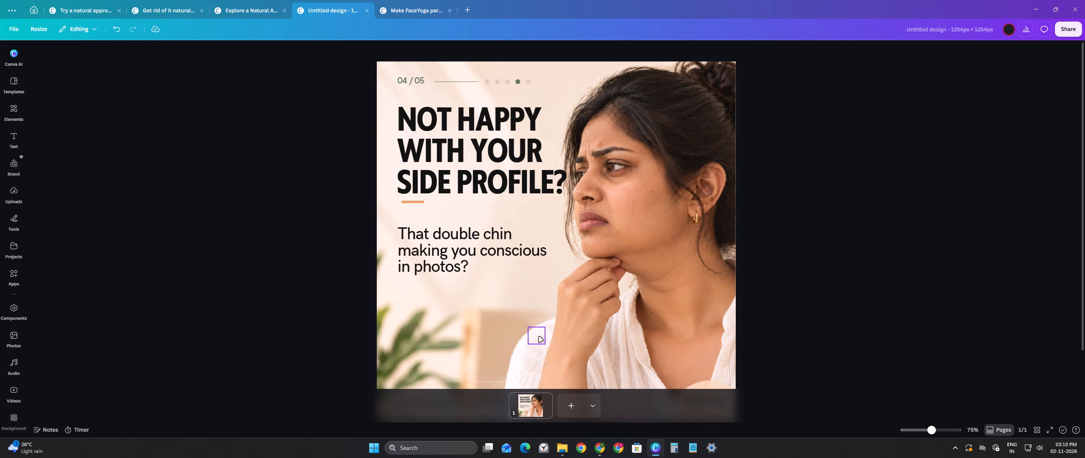
key(Delete)
Add the "Elegant sage green button with arrow-3" image from Downloads to the side-profile slide in Canva.
key(alt+Tab)
click(715, 107)
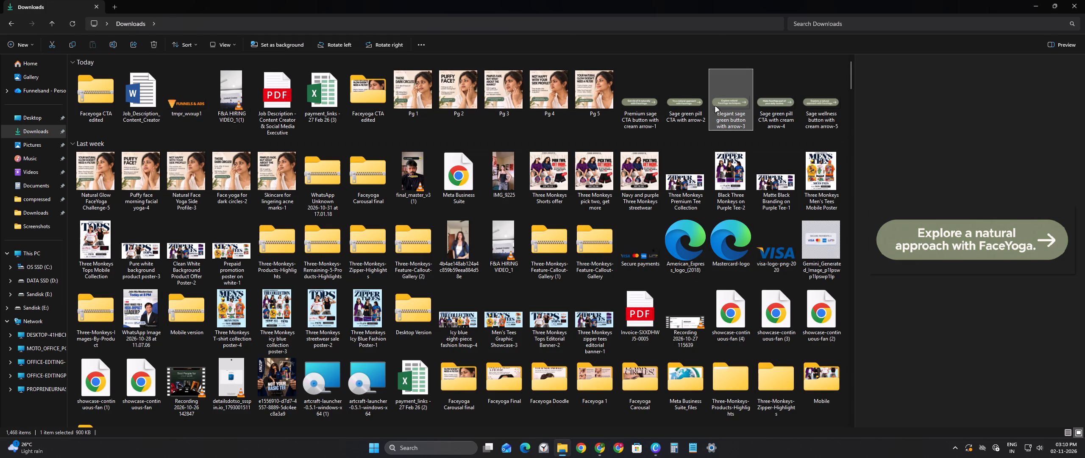
drag(717, 110, 447, 331)
key(alt+Tab)
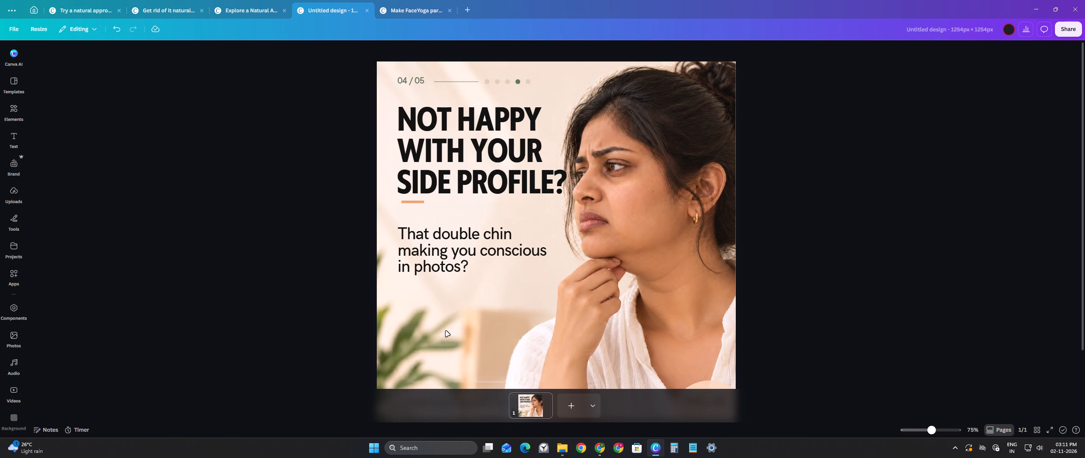
Scale down the "Explore natural FaceYoga techniques." button image and place it below the double chin text, comparing with the 03/05 slide.
drag(586, 231, 525, 318)
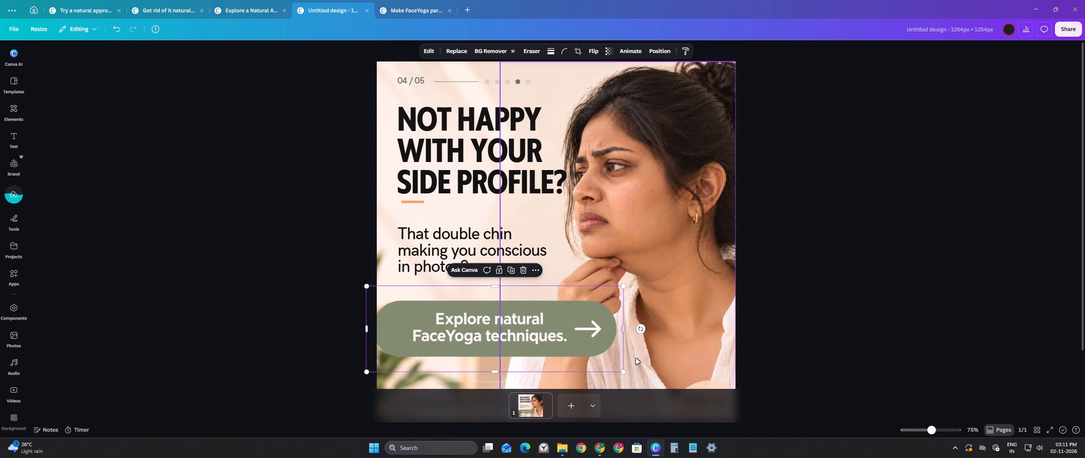
drag(623, 372, 541, 331)
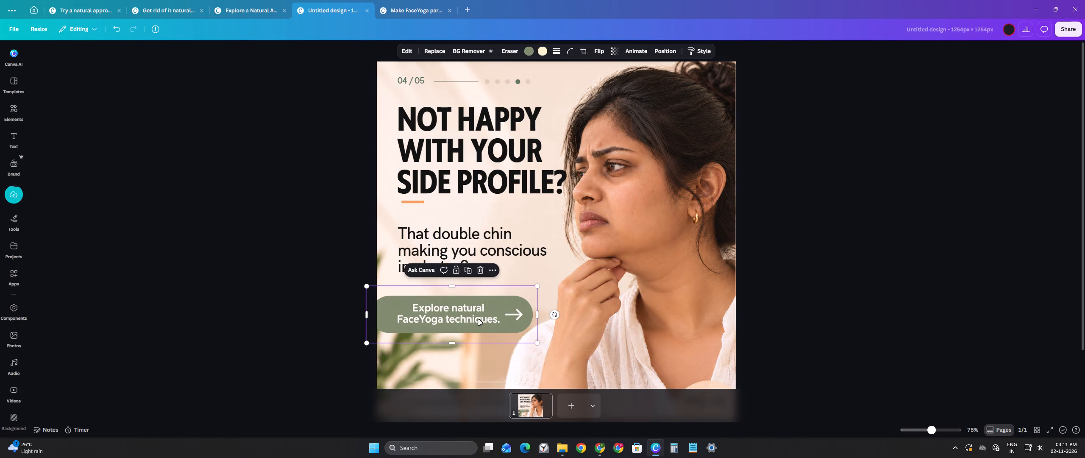
drag(471, 317, 487, 322)
drag(553, 349, 559, 351)
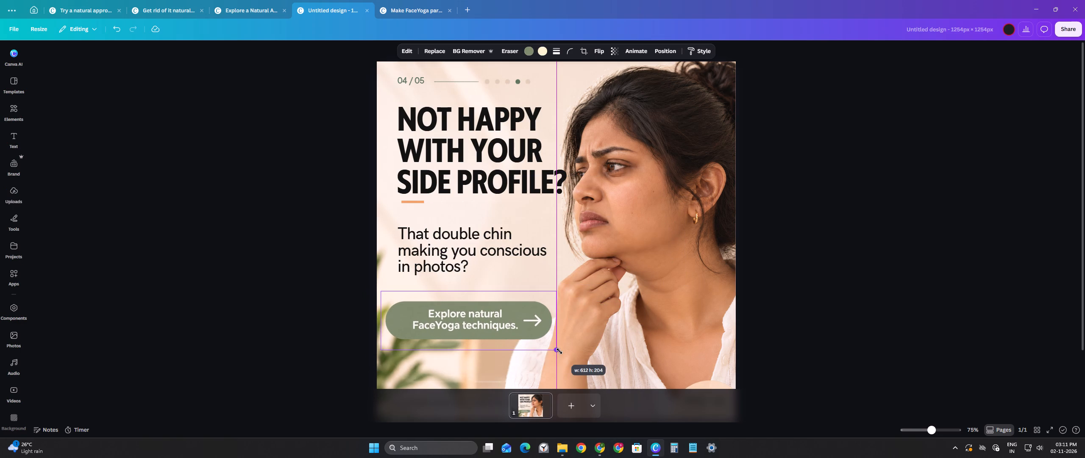
drag(559, 351, 567, 354)
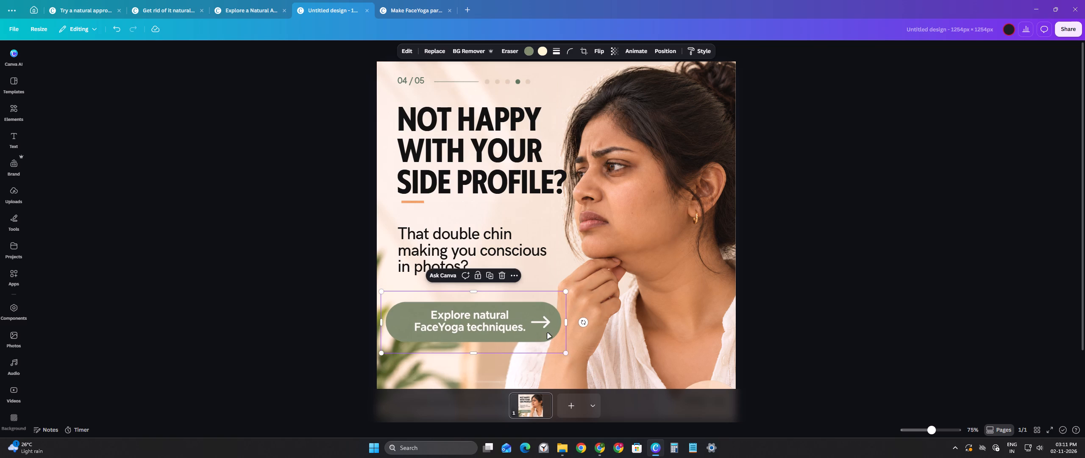
drag(536, 323, 536, 328)
click(195, 260)
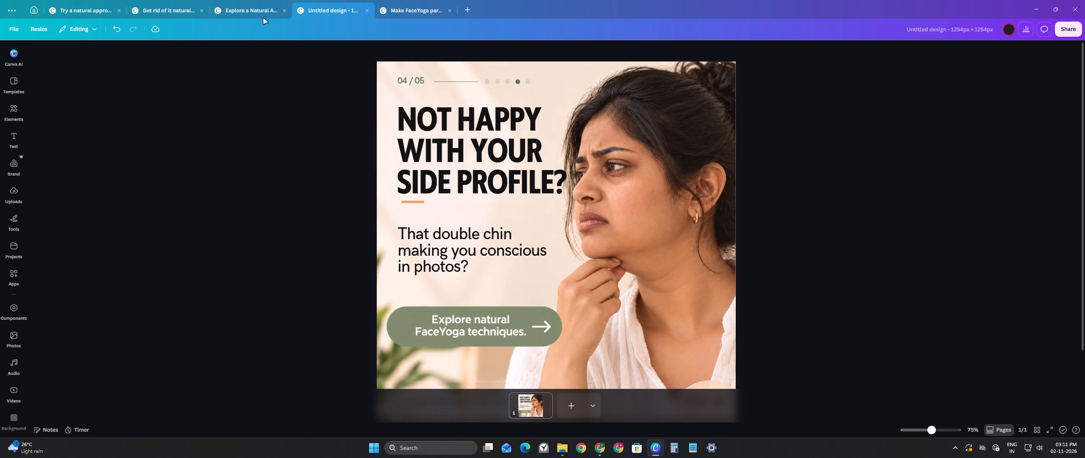
click(259, 15)
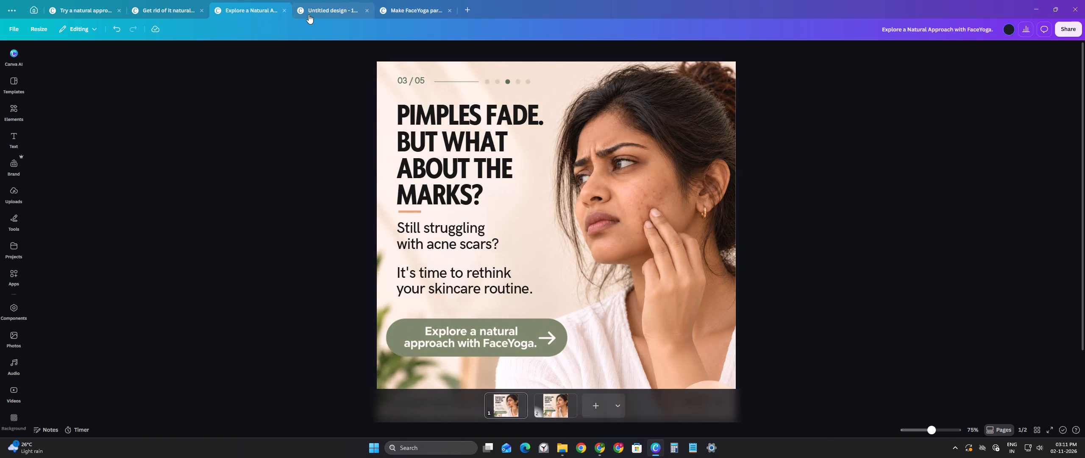
click(309, 14)
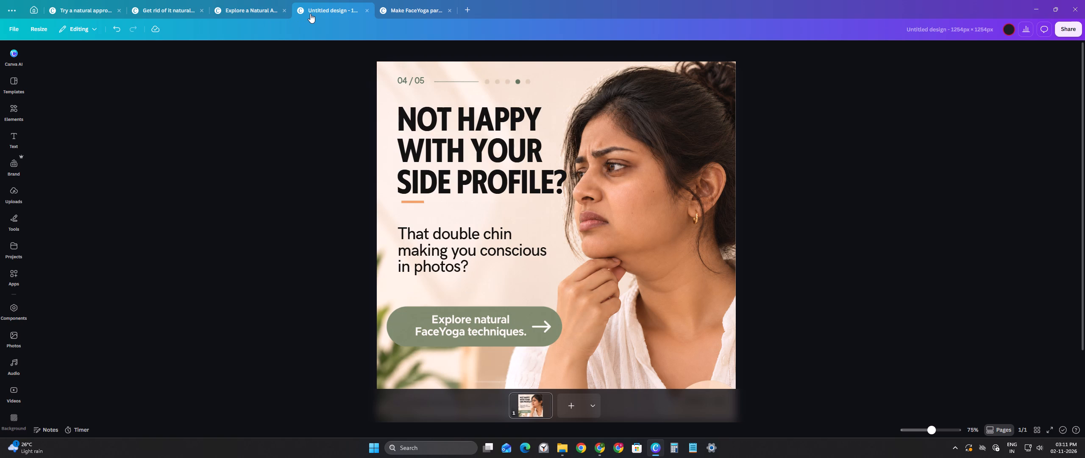
click(274, 6)
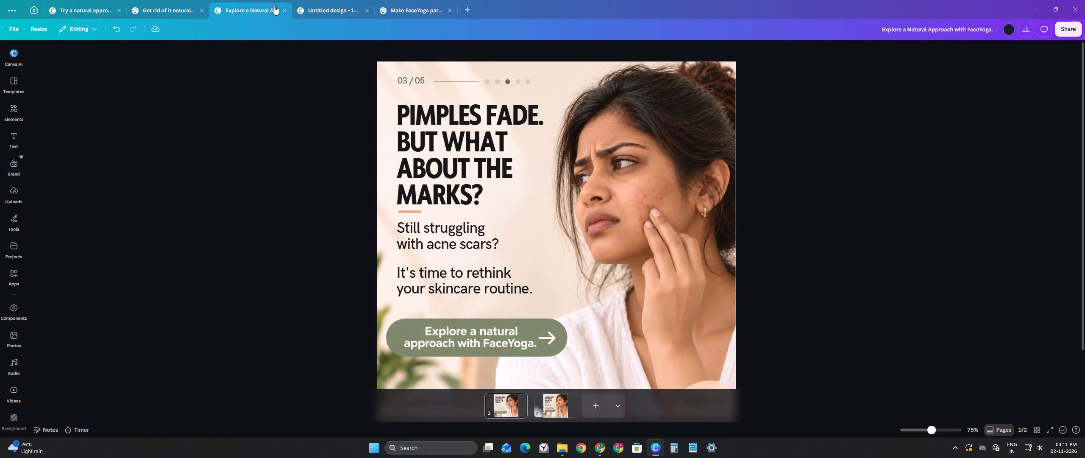
click(328, 12)
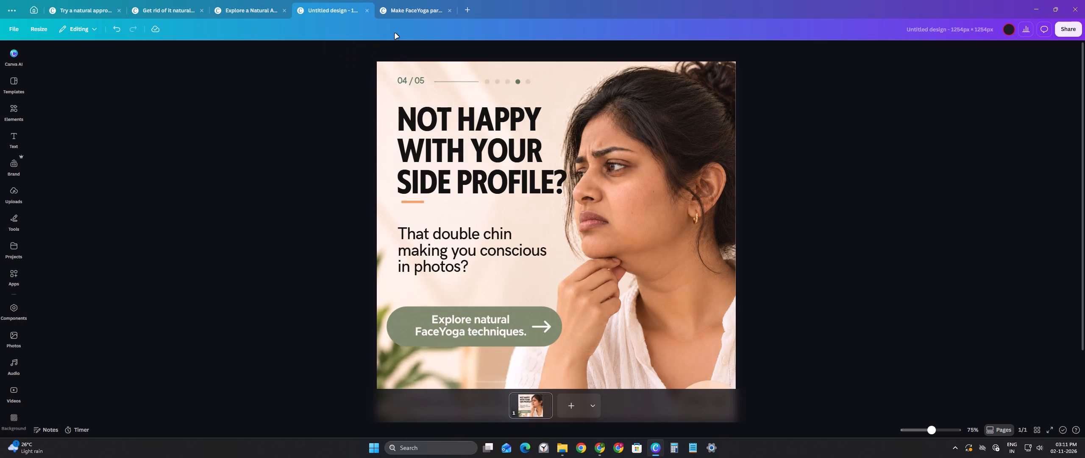
On the 05/05 natural glow slide, delete the old button text, its dark green button shape and its arrow.
click(408, 8)
scroll(1049, 303, up, 1)
key(alt+Tab)
key(alt+Tab)
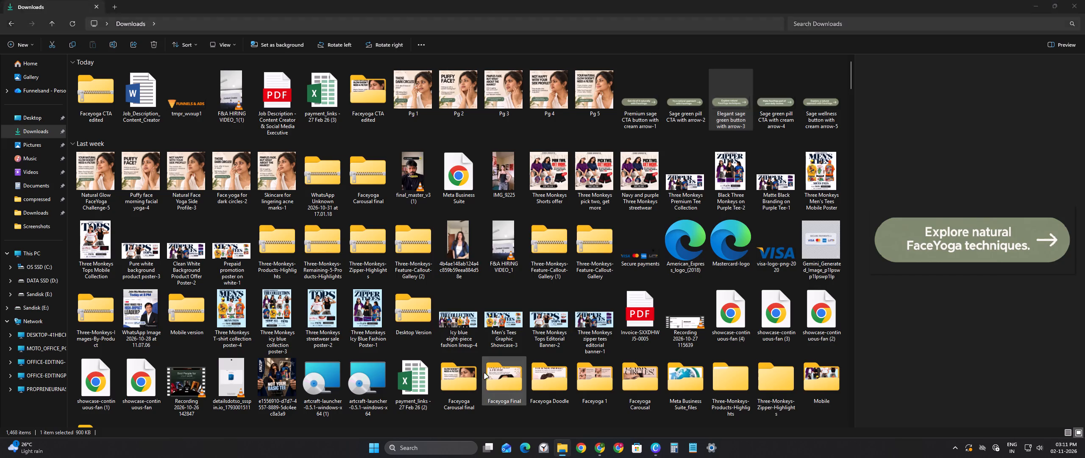
click(459, 335)
key(Delete)
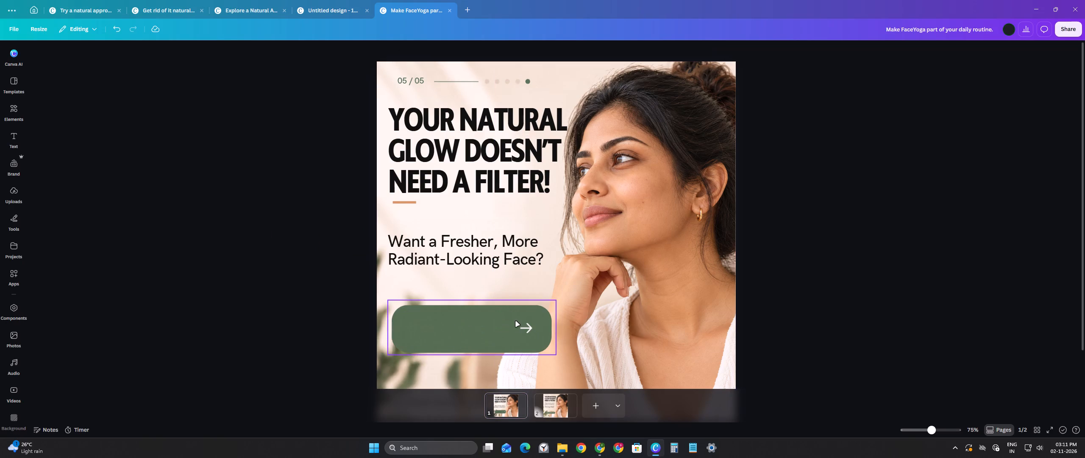
click(515, 321)
key(Delete)
click(523, 330)
key(Delete)
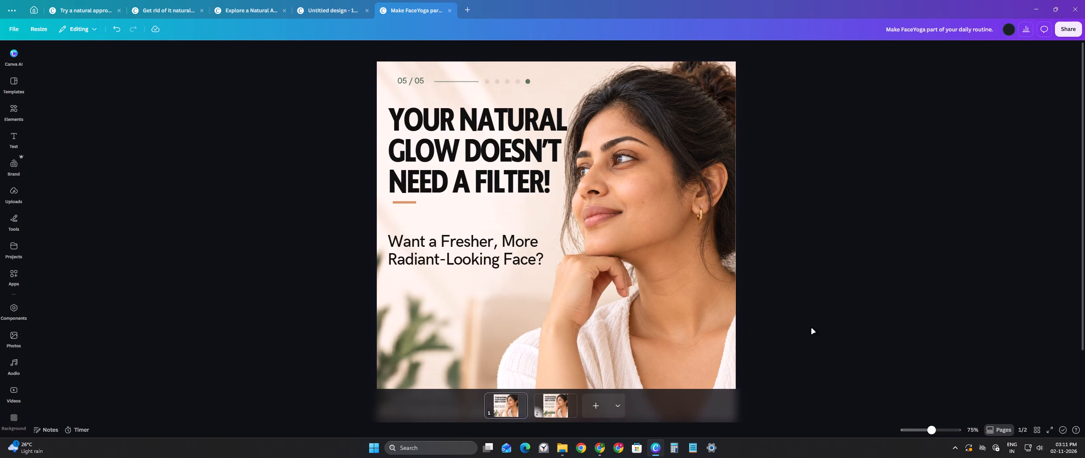
Add the "Sage green pill CTA with cream arrow-4" image from Downloads to the natural glow slide in Canva.
key(alt+Tab)
click(832, 111)
click(786, 112)
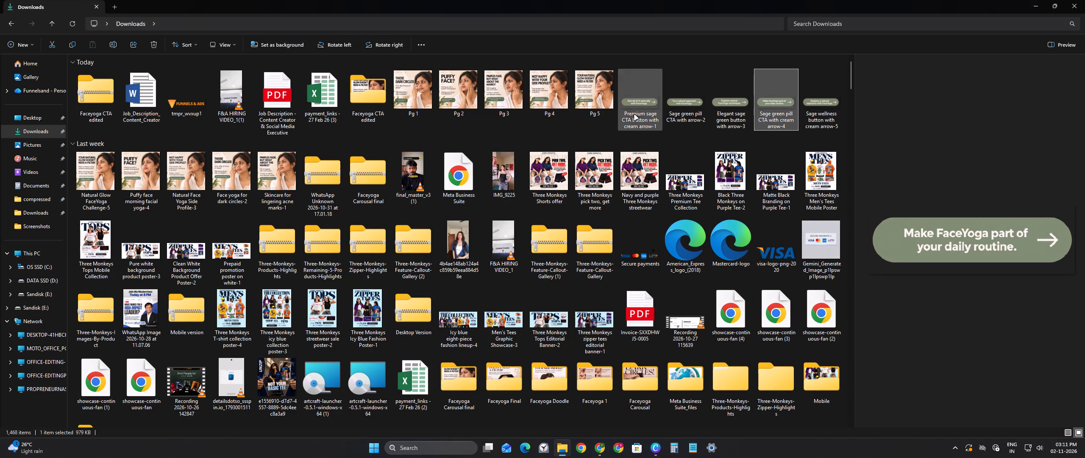
drag(781, 112, 448, 325)
key(alt+Tab)
Scale down the "Make FaceYoga part of your daily routine." button image and place it below the "Radiant-Looking Face?" text, near the slide's left edge.
drag(565, 268, 520, 343)
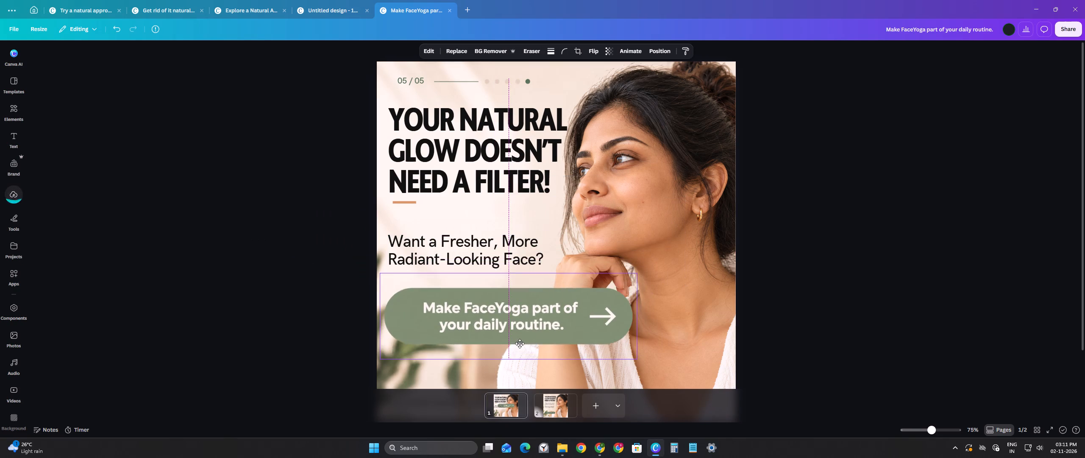
drag(520, 343, 514, 345)
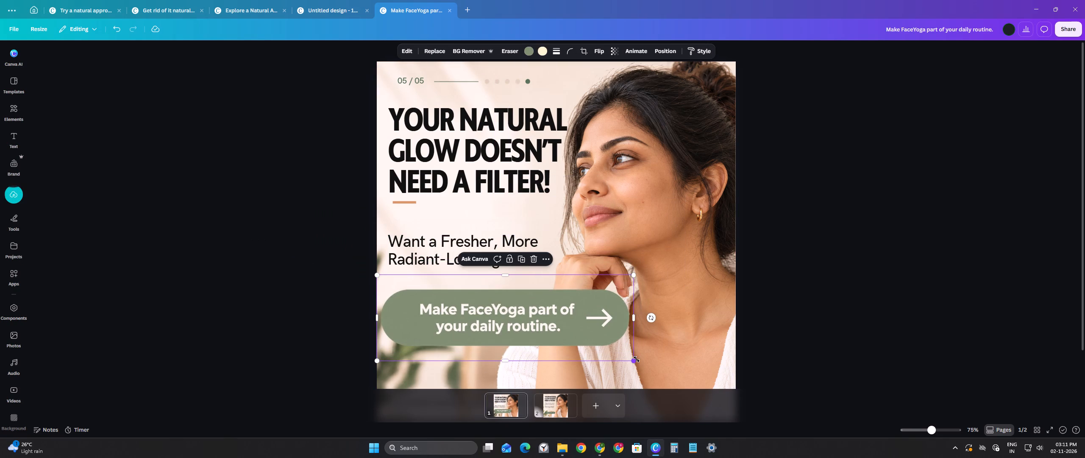
drag(637, 359, 562, 343)
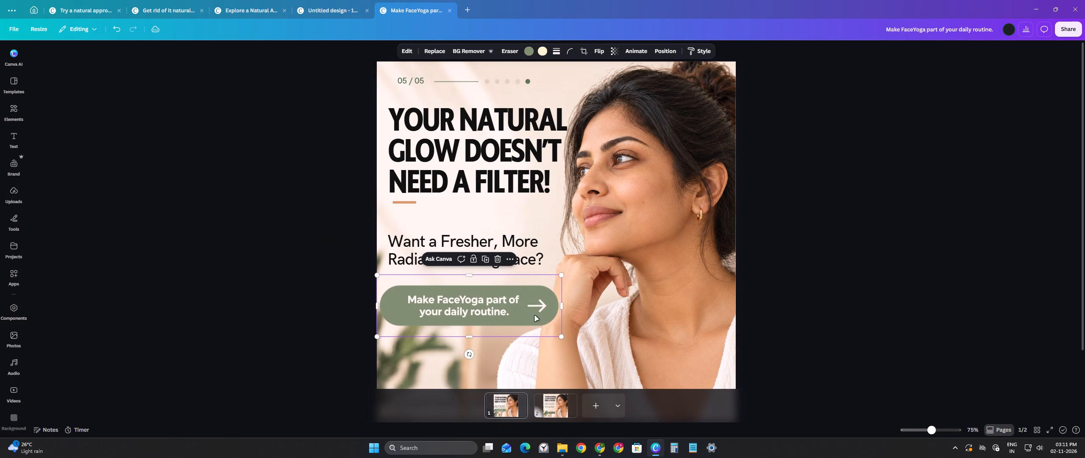
drag(527, 310, 532, 324)
click(299, 325)
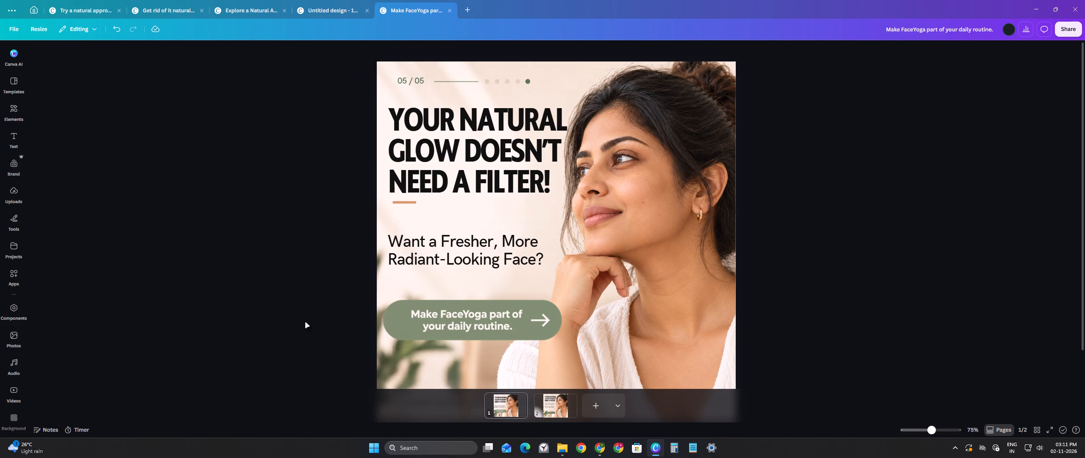
Compare the button size and position on the 04/05, 05/05 and 01/05 slides.
click(344, 13)
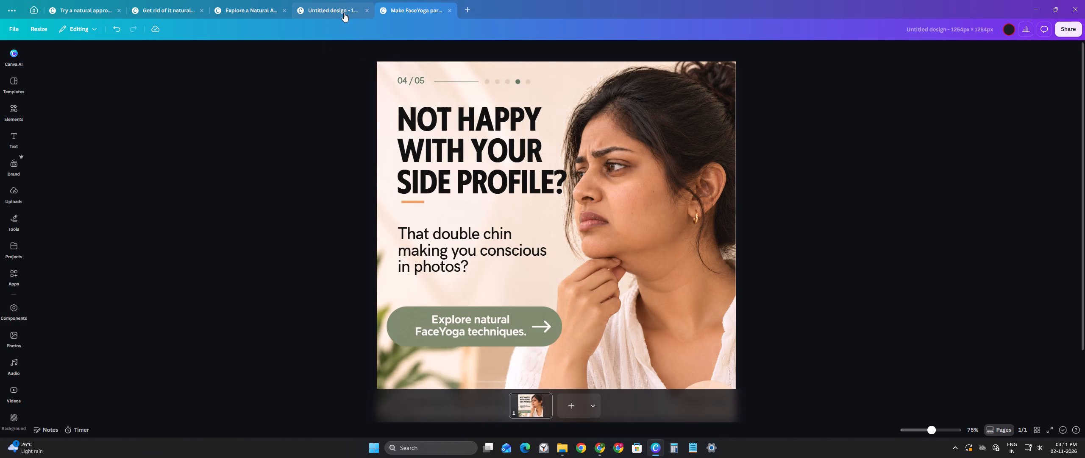
click(425, 13)
click(333, 13)
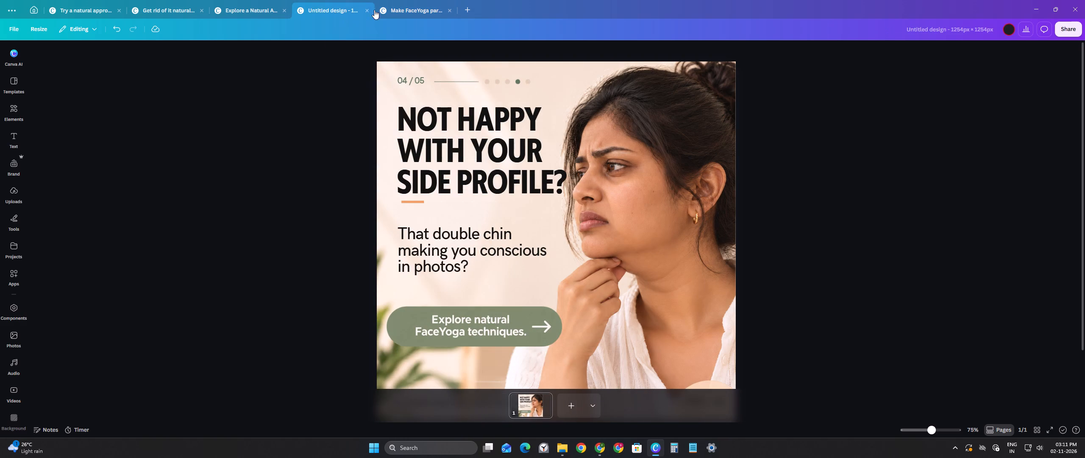
click(412, 9)
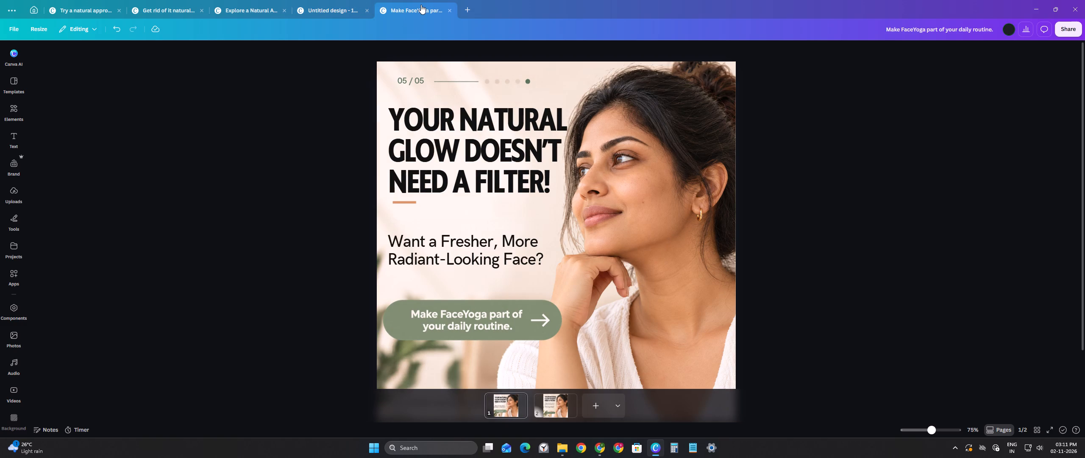
click(421, 5)
click(323, 12)
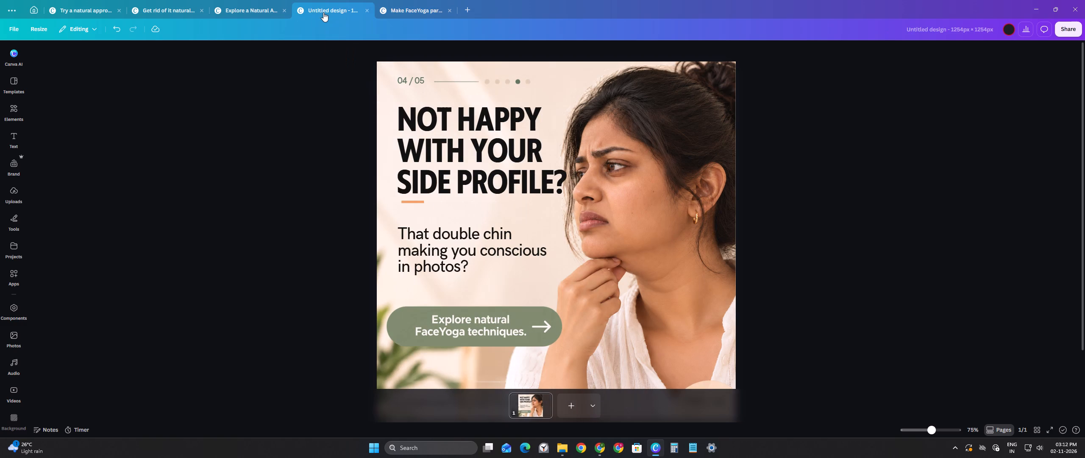
click(100, 12)
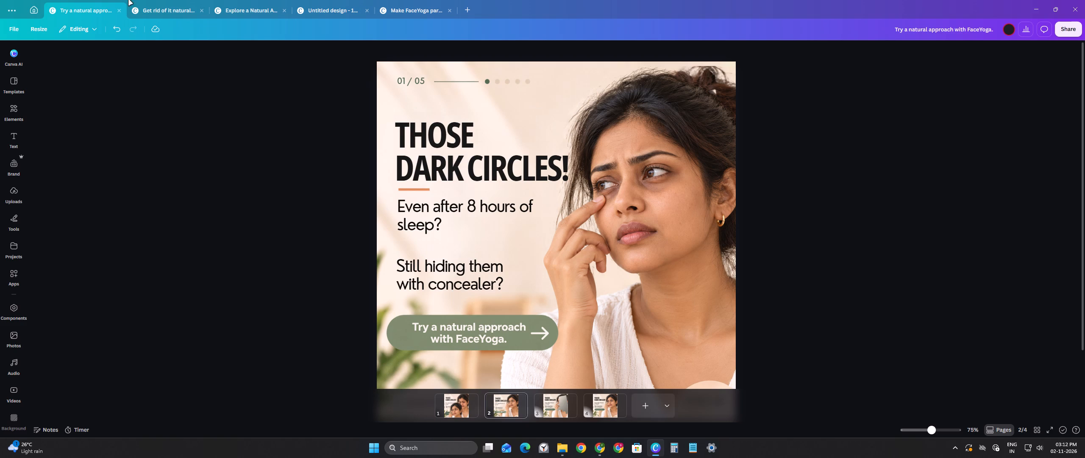
On the 02/05 puffy face slide, nudge the button image slightly right and enlarge it to about 630 by 210, comparing with slide 01/05.
click(161, 3)
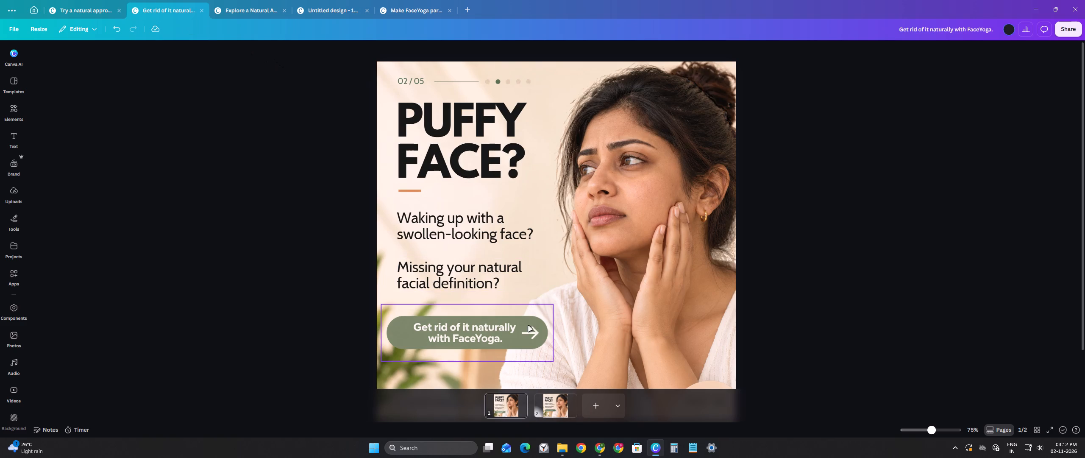
click(512, 333)
key(Right)
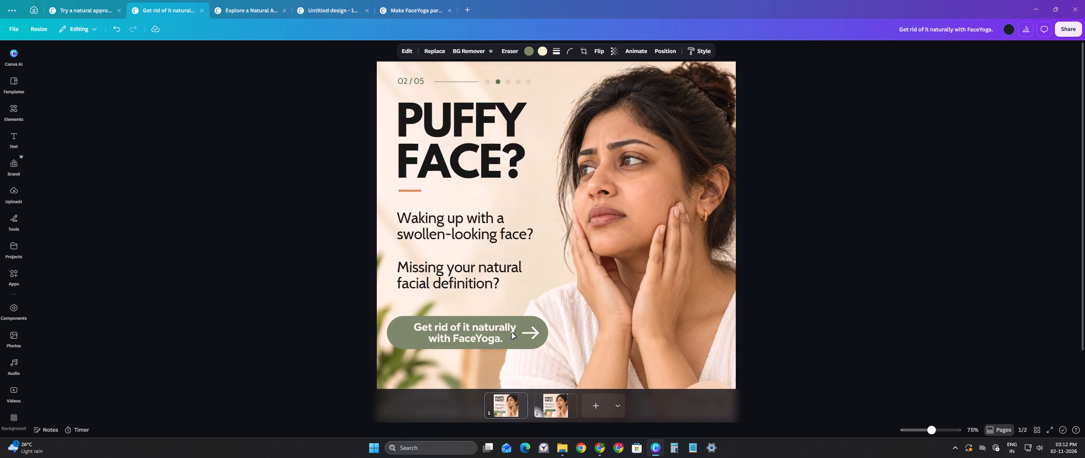
drag(554, 361, 563, 363)
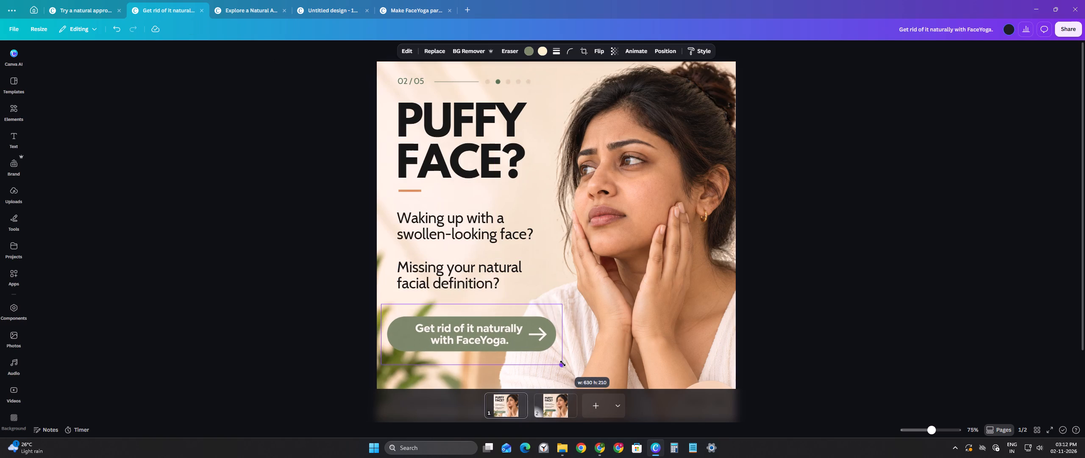
click(73, 9)
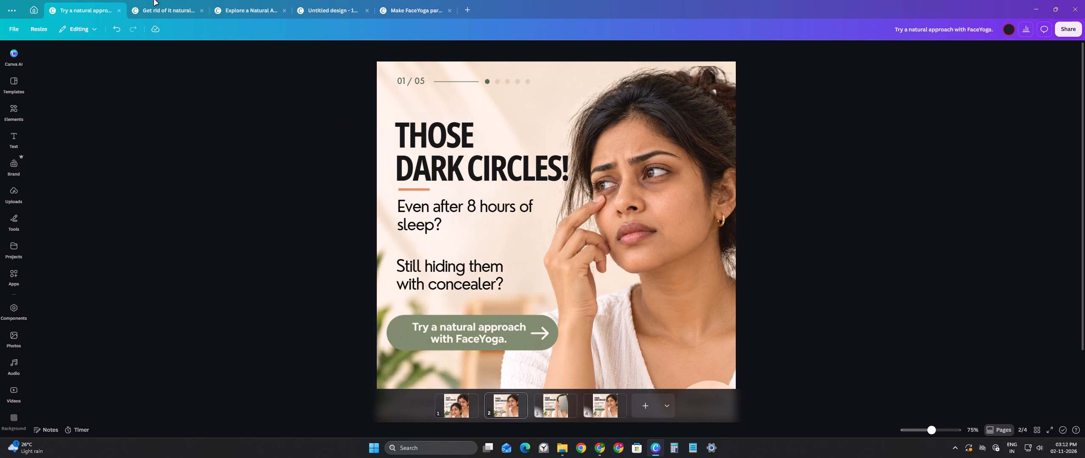
click(160, 9)
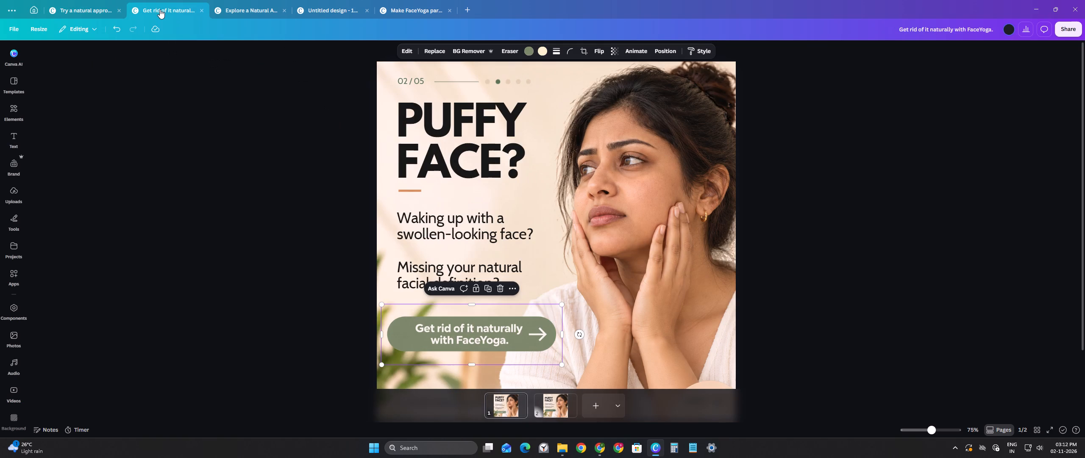
Fine-tune the button positions on the 03/05, 04/05 and 05/05 slides, moving the side-profile and natural glow buttons slightly lower.
click(256, 11)
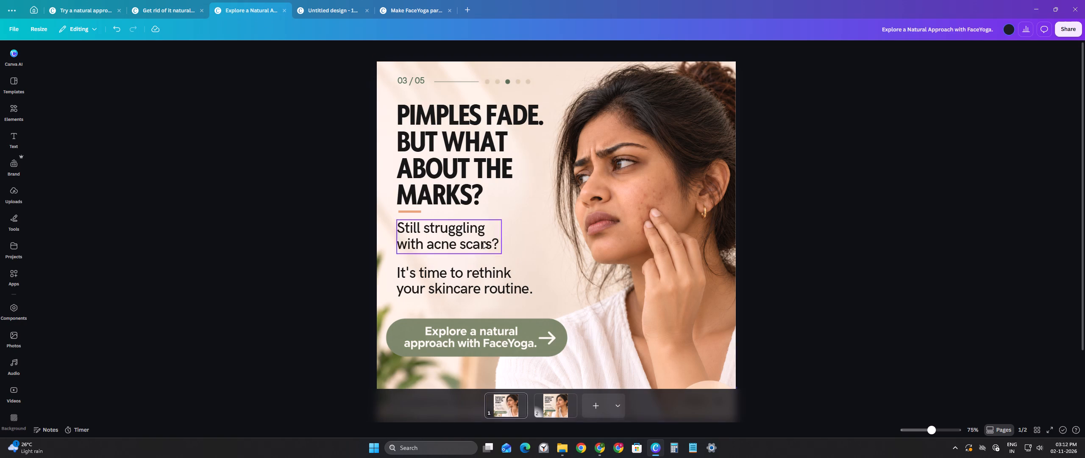
click(475, 330)
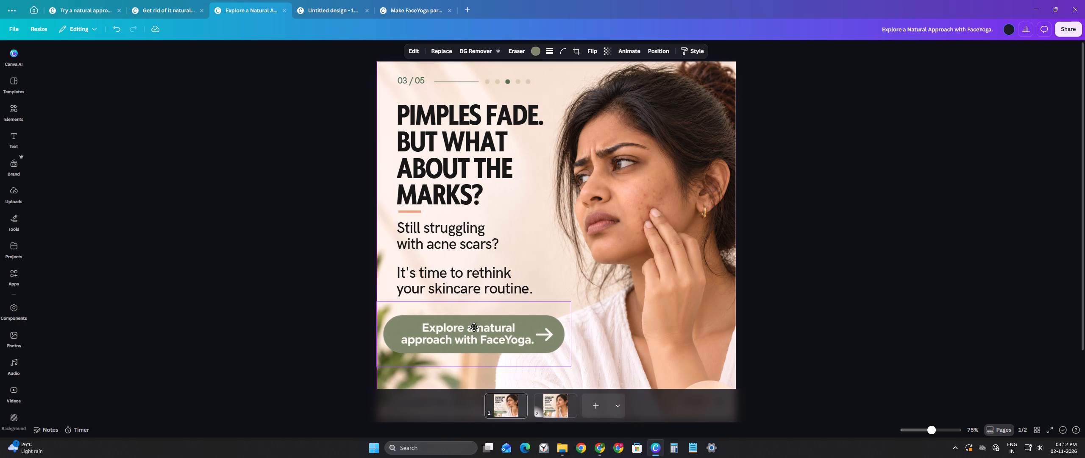
click(336, 12)
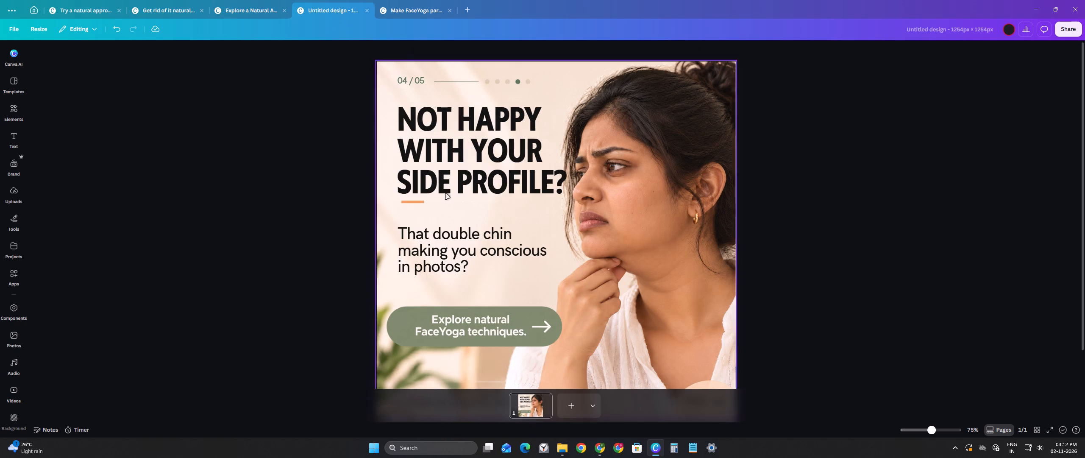
drag(477, 311, 478, 315)
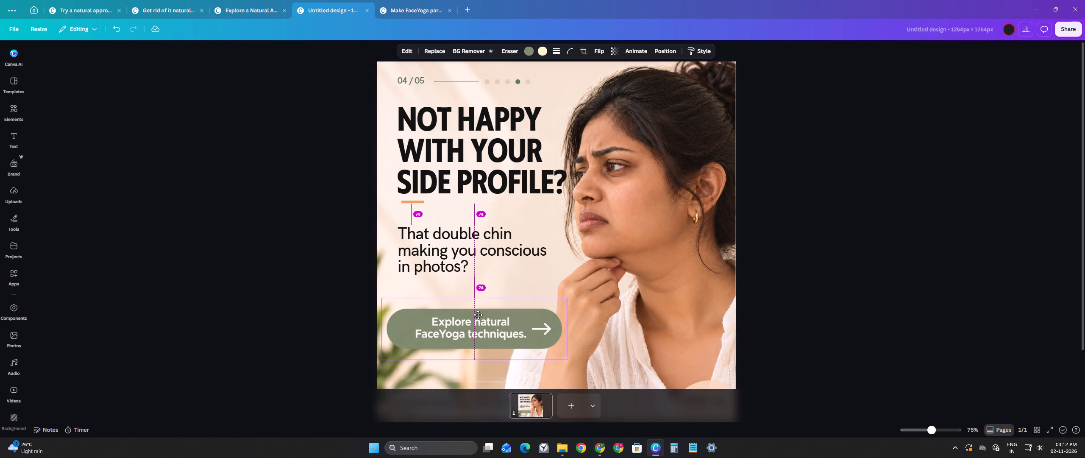
drag(478, 315, 479, 315)
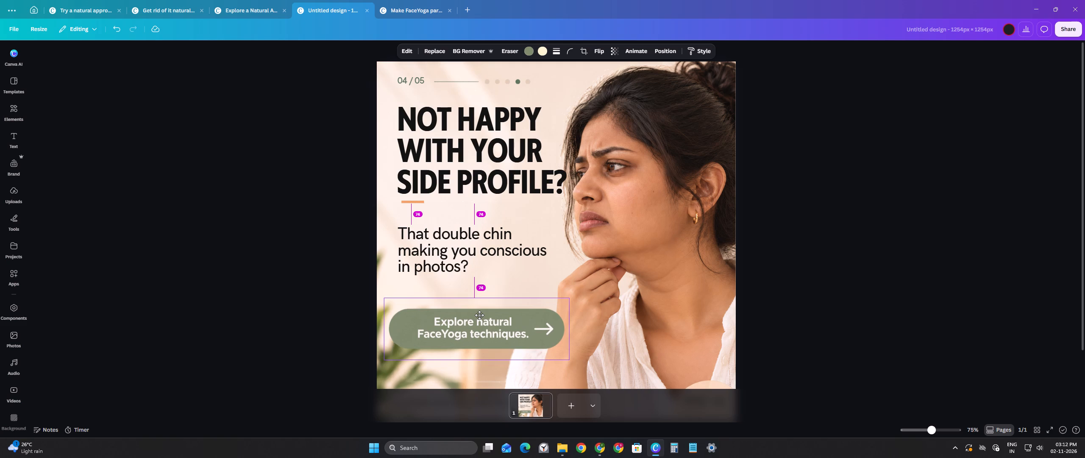
drag(479, 315, 478, 318)
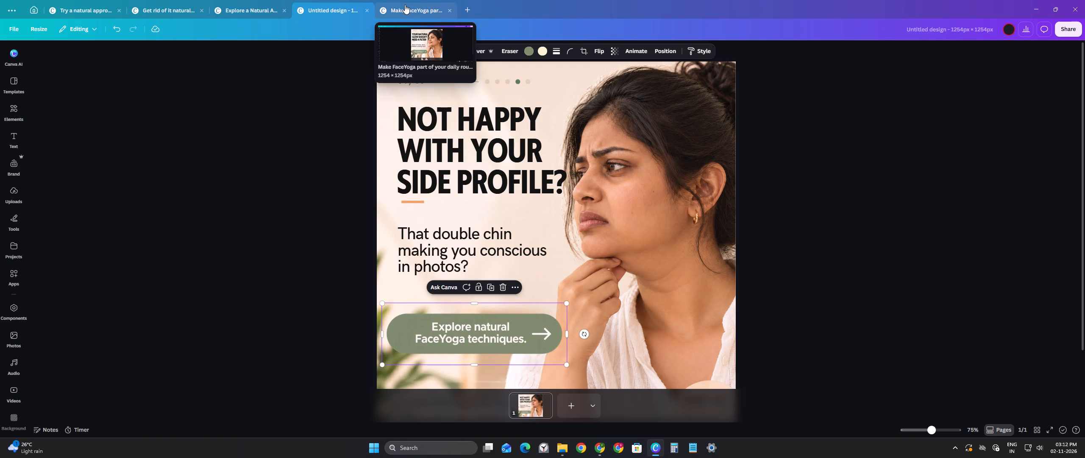
click(405, 5)
drag(472, 320, 473, 332)
Download the current page of the 01/05 dark circles slide as a PNG named "Page 1" in Downloads.
click(89, 10)
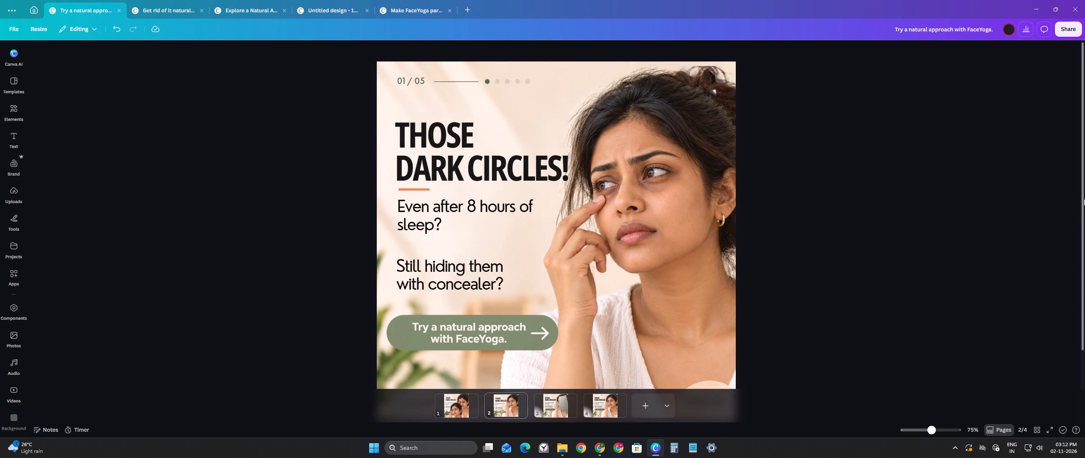
click(1074, 31)
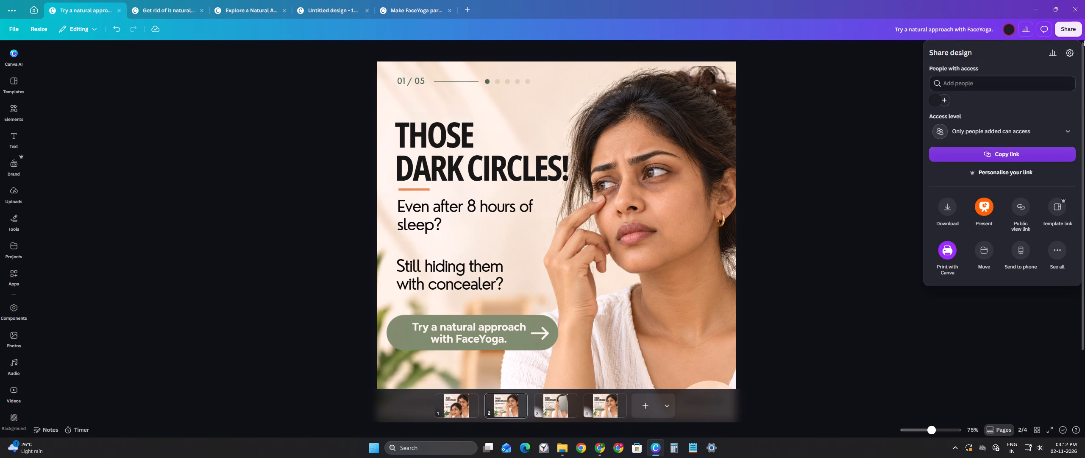
click(957, 212)
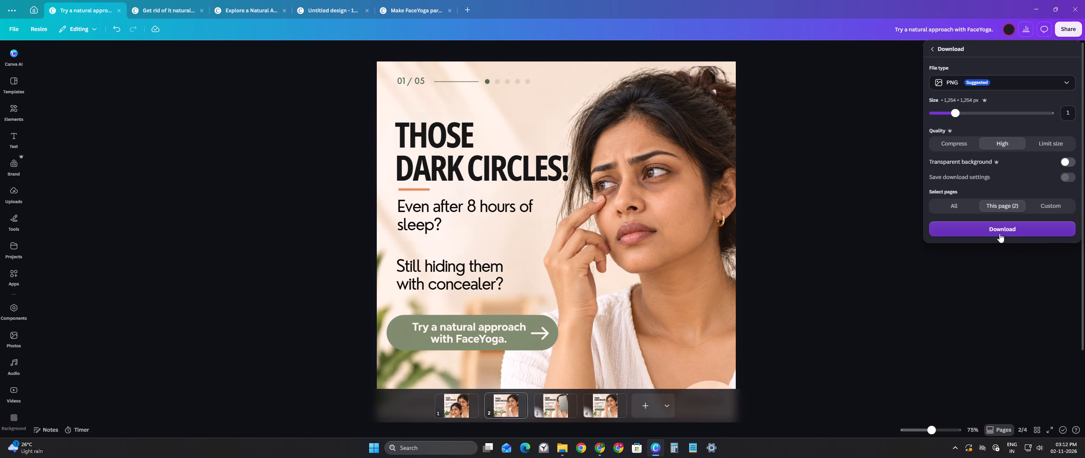
click(999, 233)
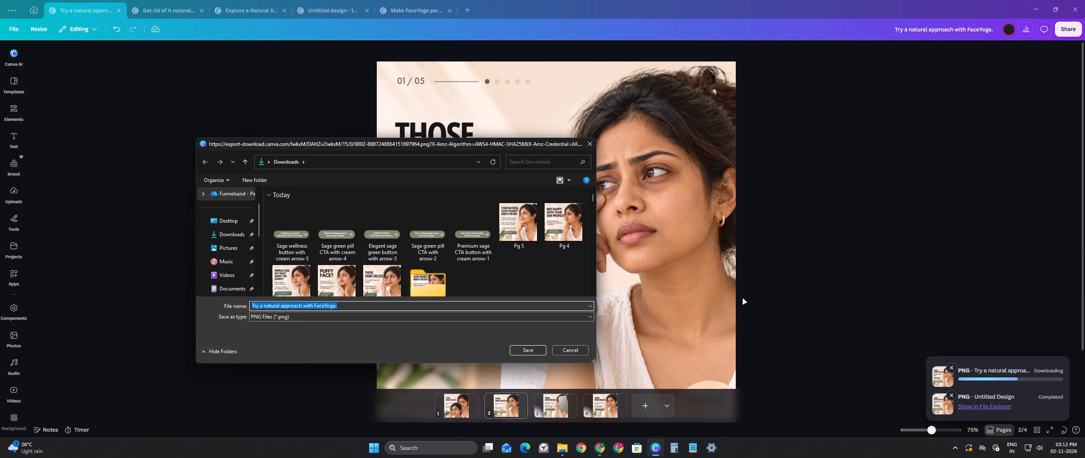
text(Page 1)
key(Return)
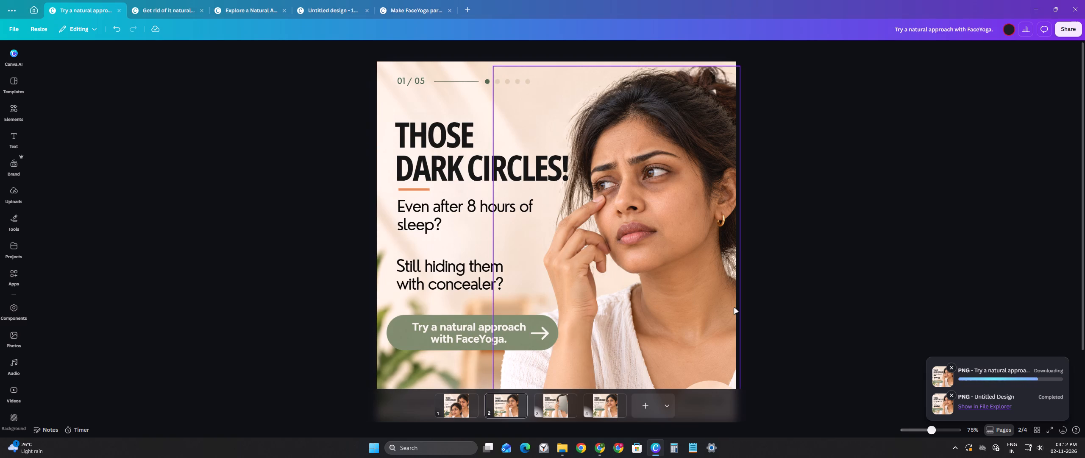
Download the current page of the 02/05 puffy face slide as a PNG named "Page 2" in Downloads.
click(189, 0)
click(188, 3)
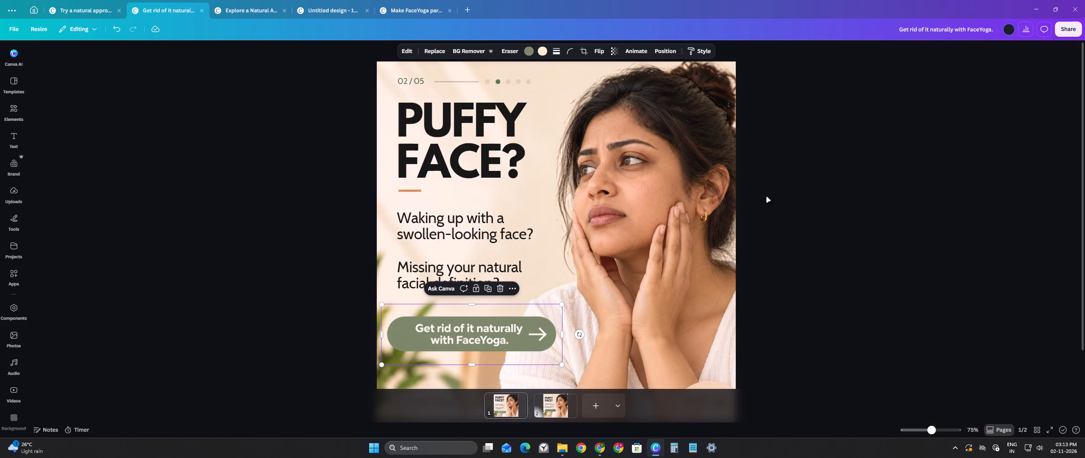
click(883, 279)
click(1068, 37)
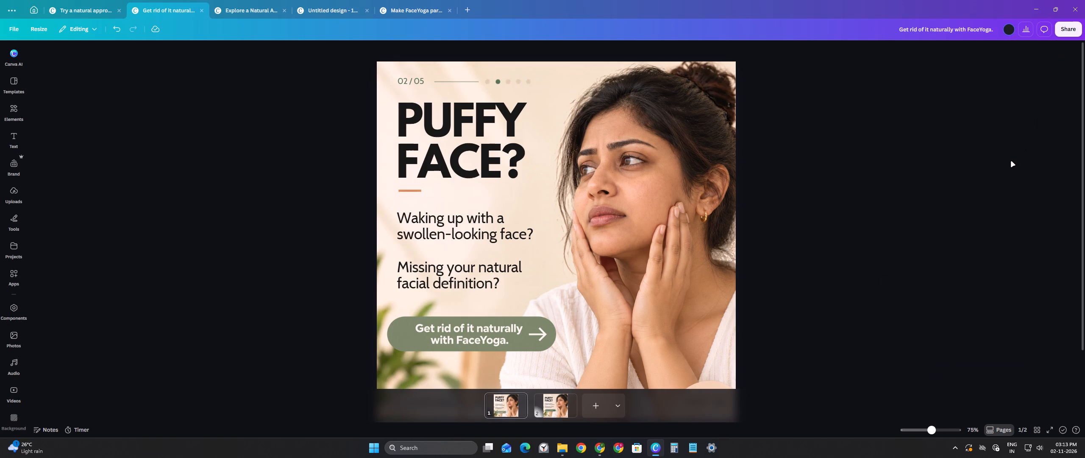
click(1060, 38)
click(1070, 32)
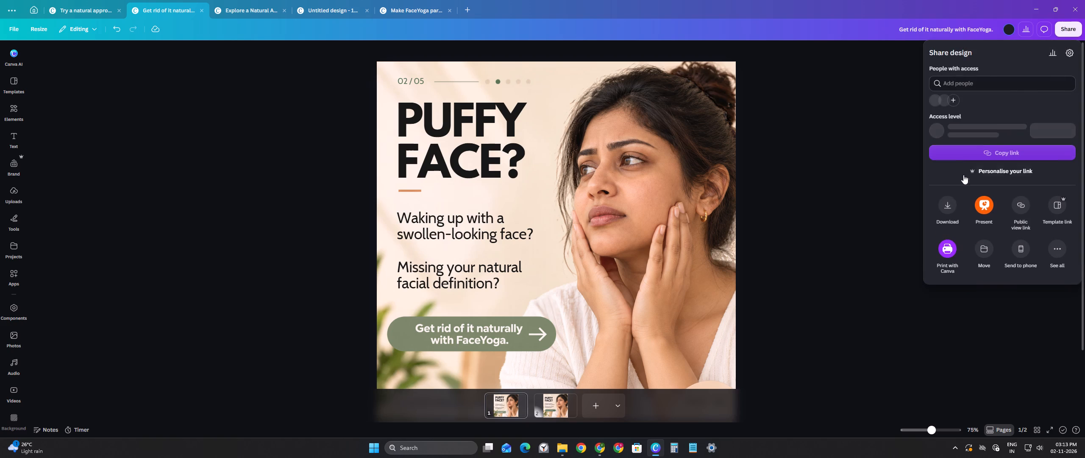
click(960, 201)
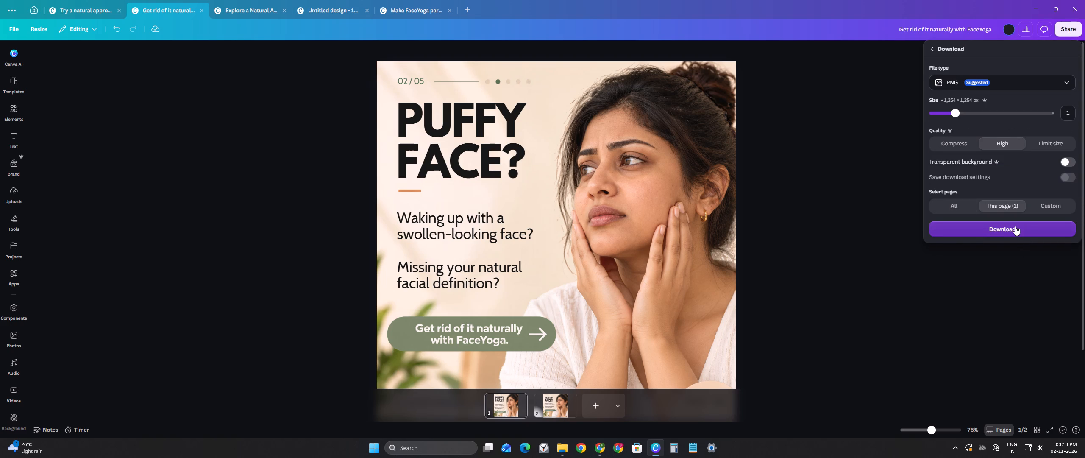
click(1015, 226)
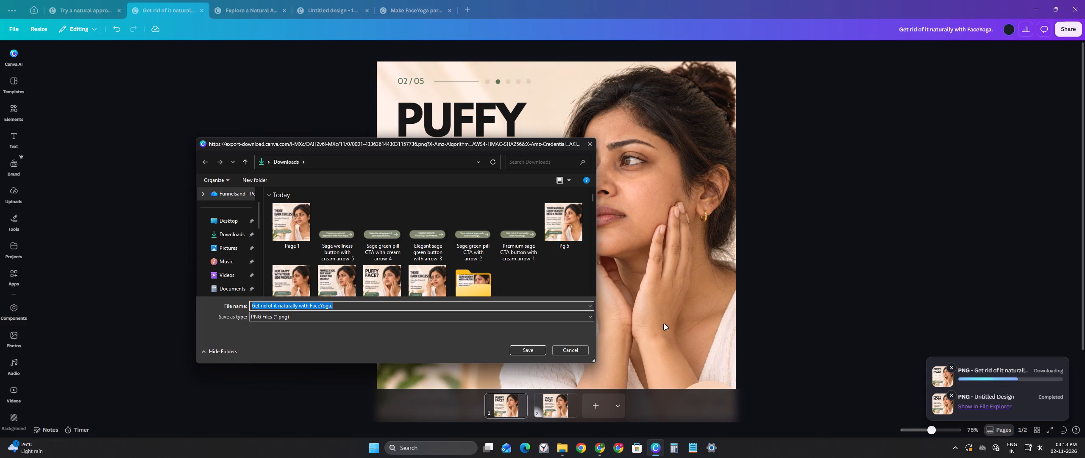
text(Page 2)
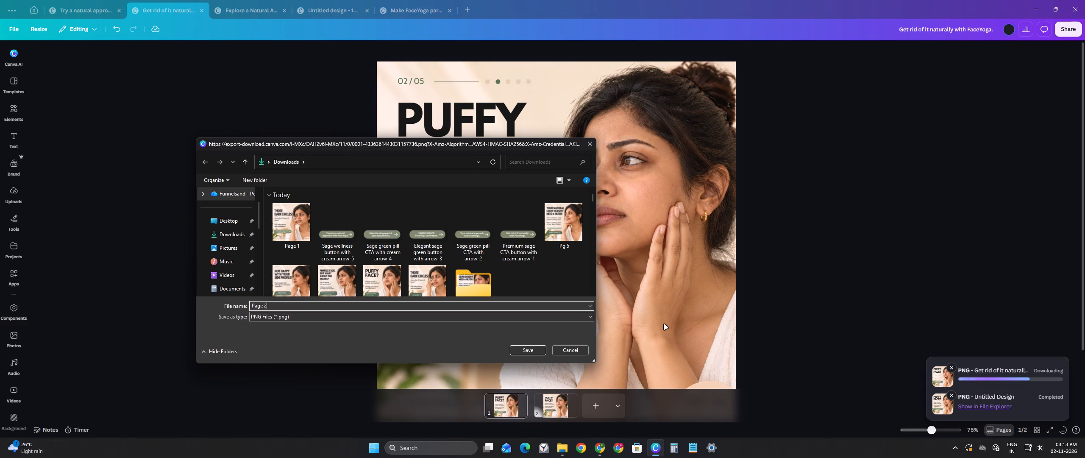
key(Return)
key(alt+Tab)
key(alt+Tab)
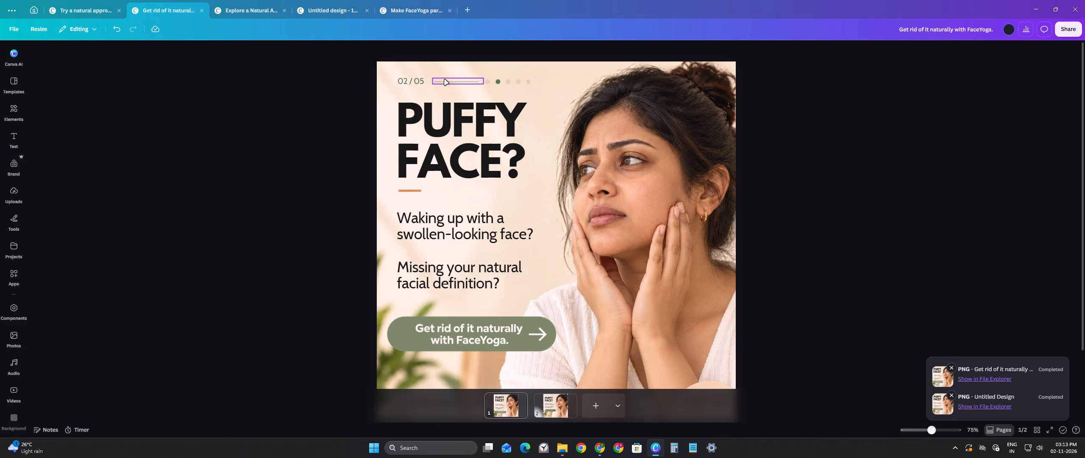
Download the current page of the 03/05 pimple marks slide as a PNG named "Page 3" in Downloads.
click(258, 13)
click(869, 254)
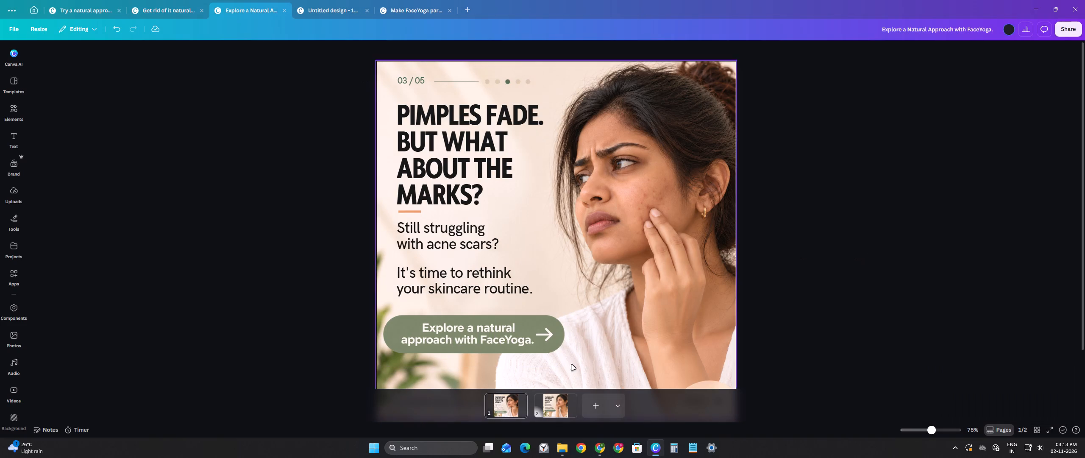
click(1072, 25)
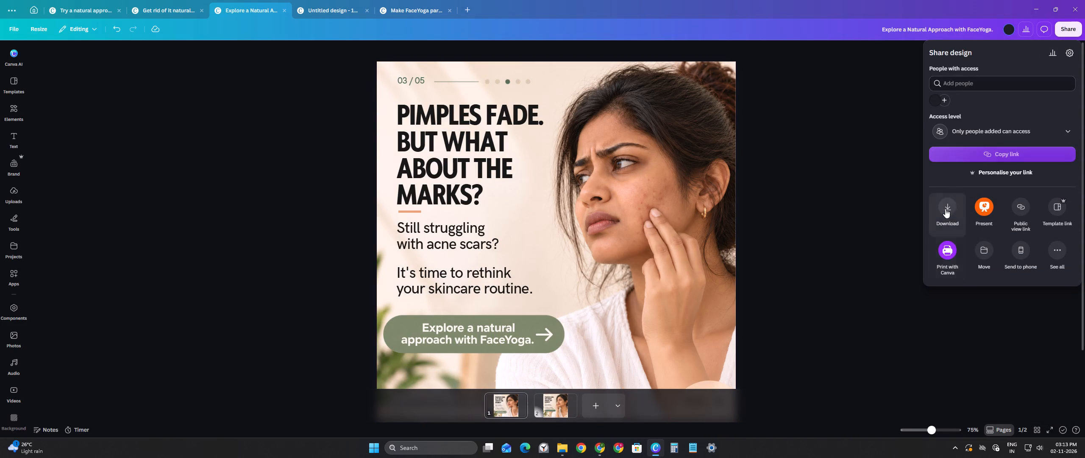
click(945, 209)
click(990, 232)
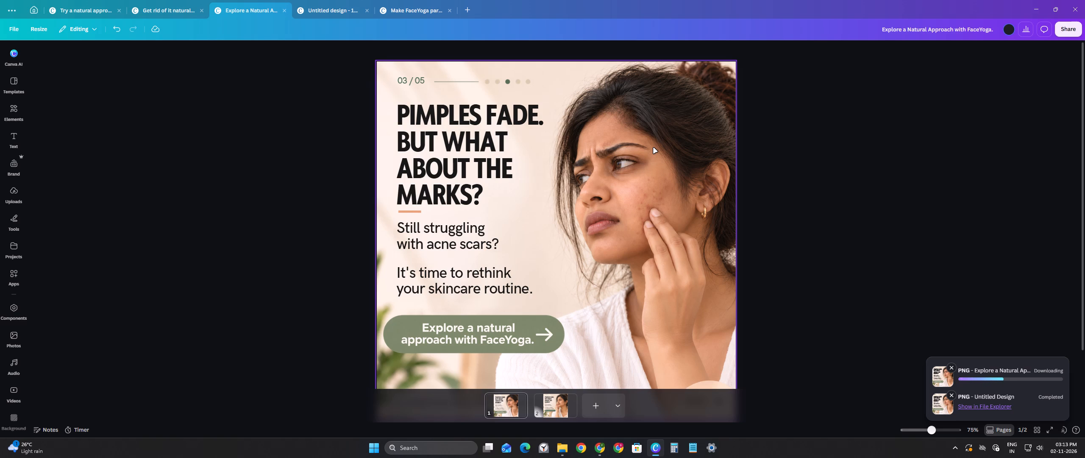
text(Pag)
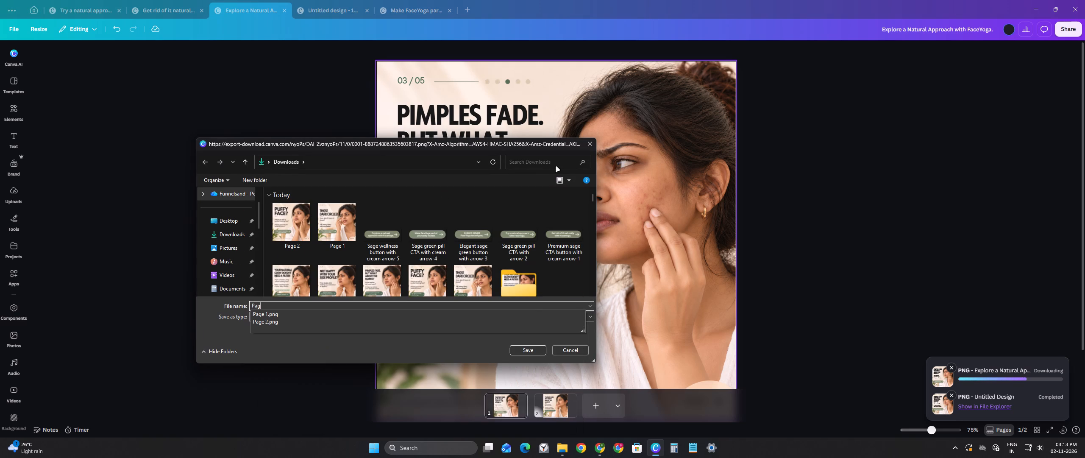
key(space)
key(BackSpace)
text(e 2)
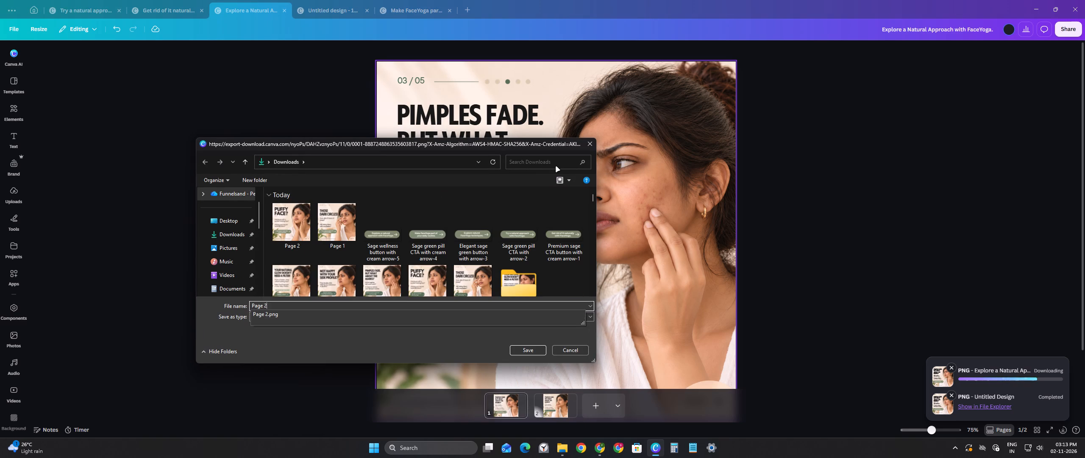
key(BackSpace)
key(3)
key(Return)
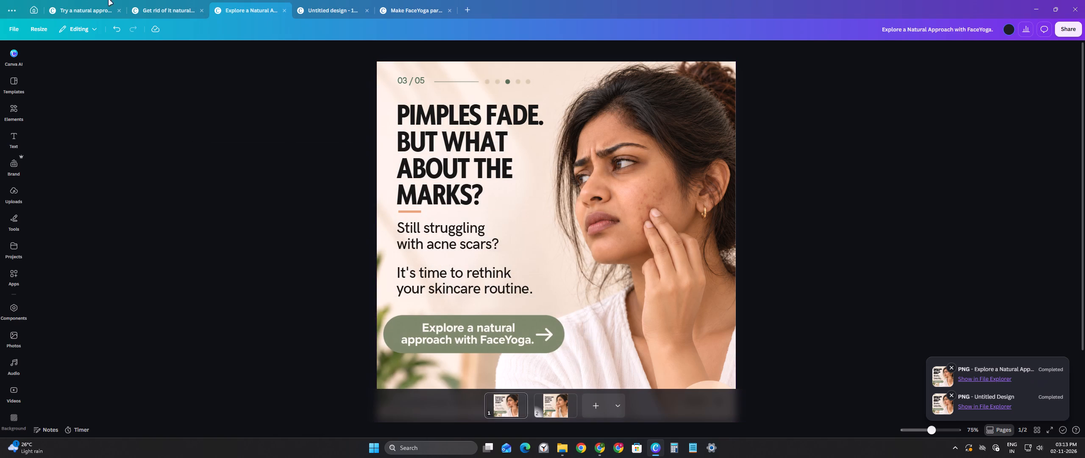
Download the 04/05 side profile slide as a PNG named "Page 4" in Downloads.
click(334, 17)
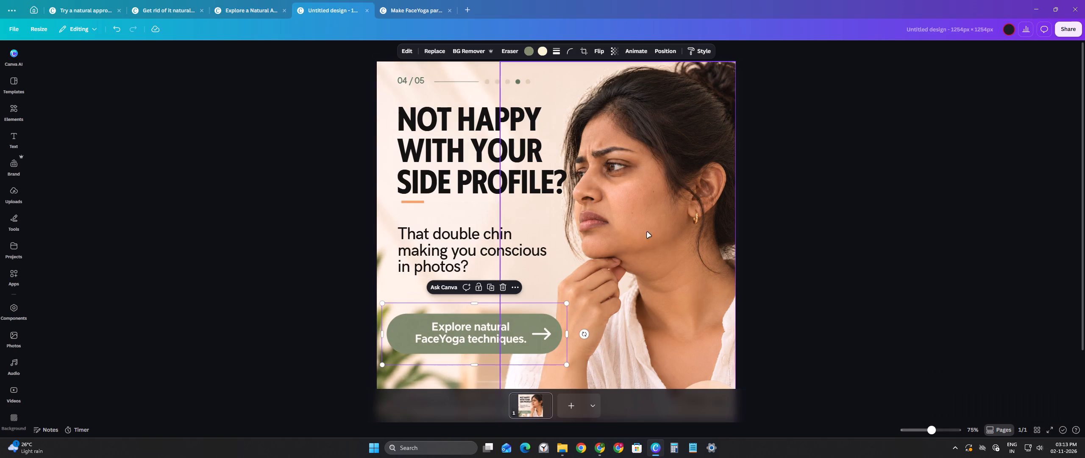
click(801, 256)
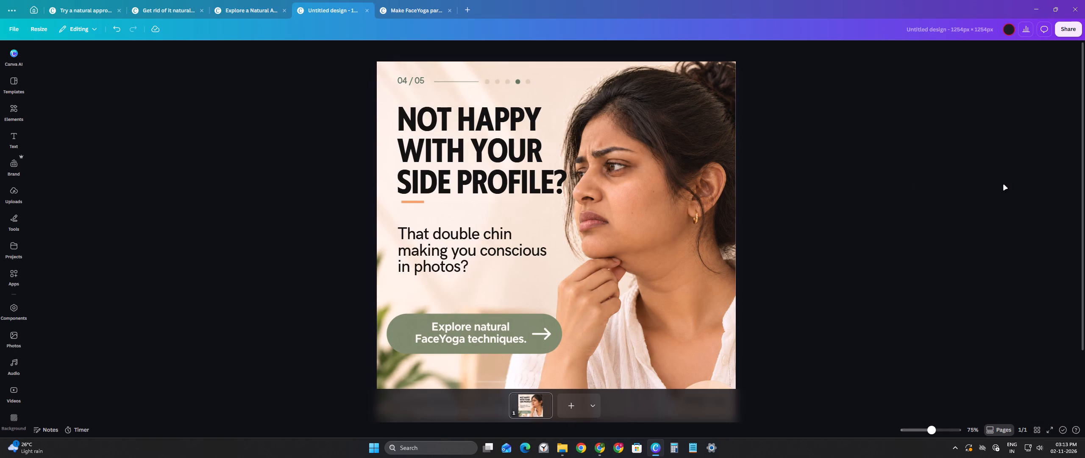
click(1076, 30)
click(939, 212)
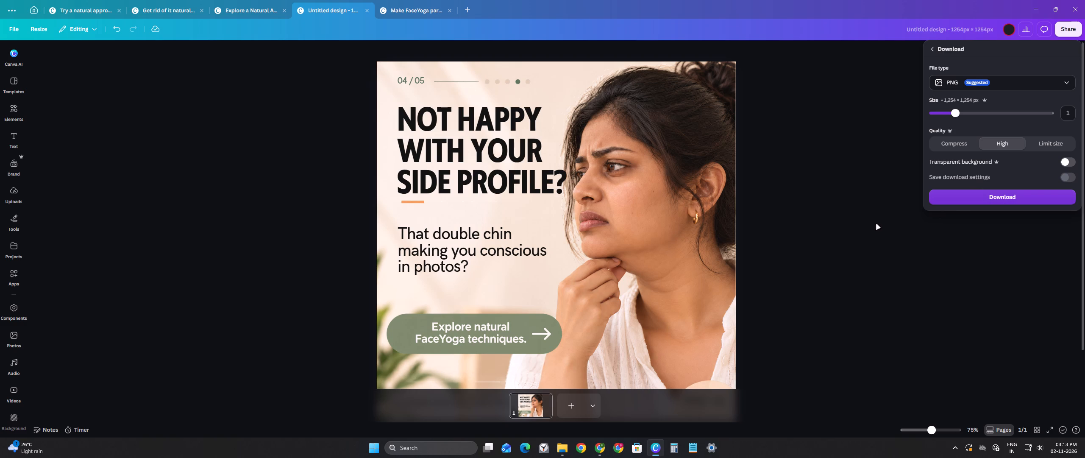
click(972, 200)
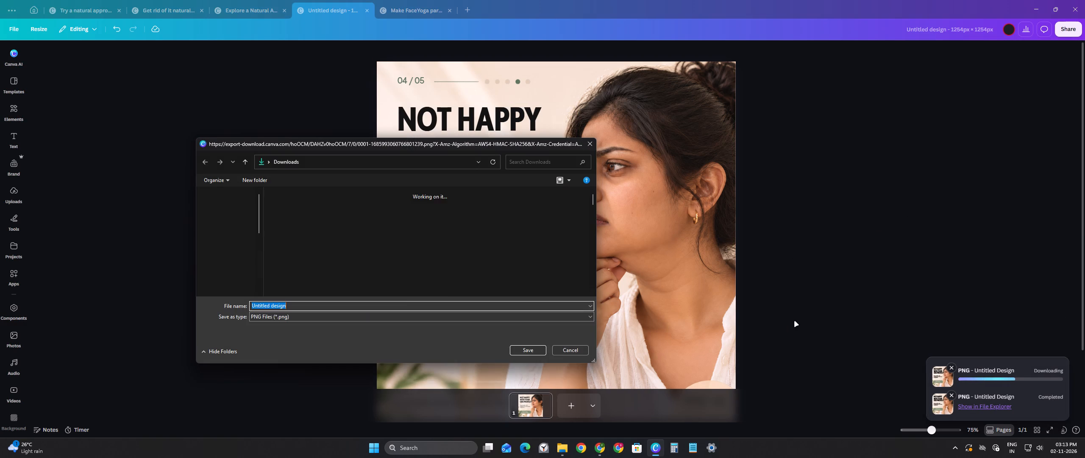
text(Pa)
text(ge)
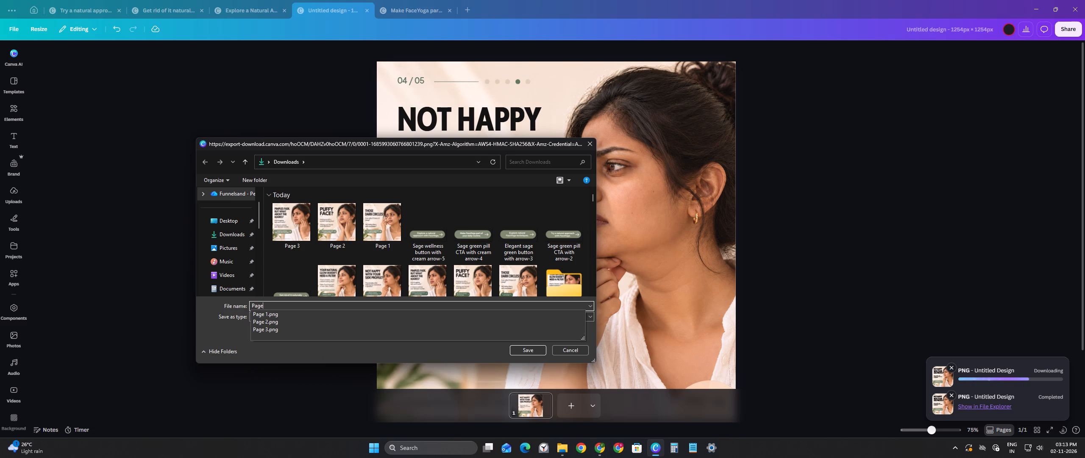
key(space)
key(4)
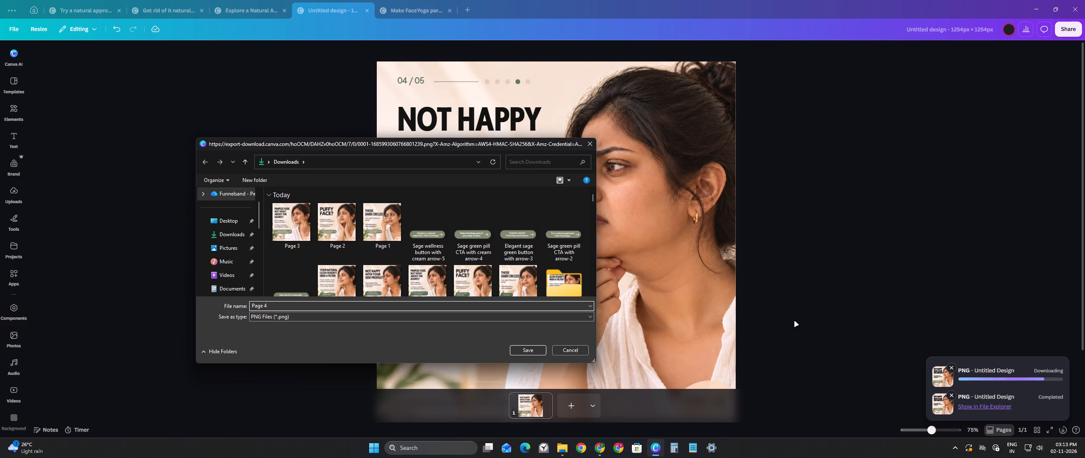
key(Return)
key(alt+Tab)
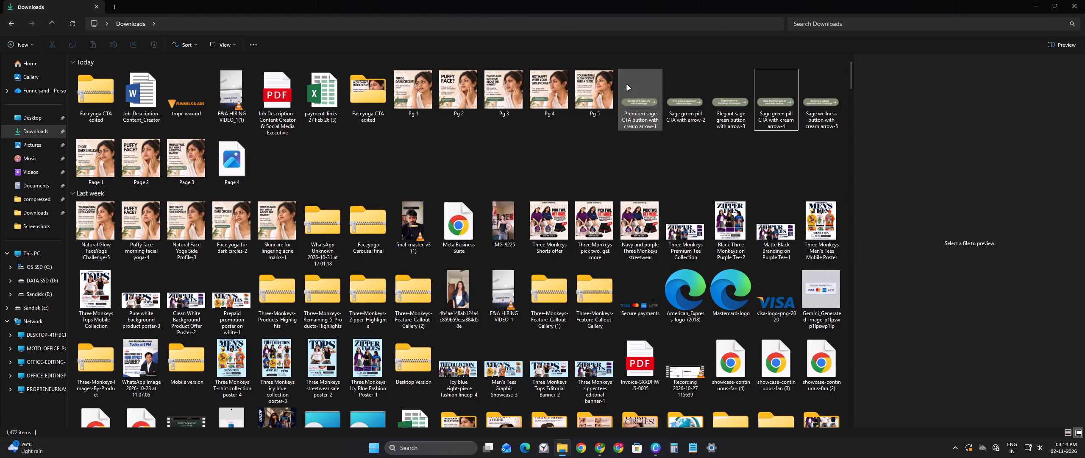
key(alt+Tab)
Download only the current page of the 05/05 natural glow slide as a PNG named "Page 5" in Downloads.
click(398, 9)
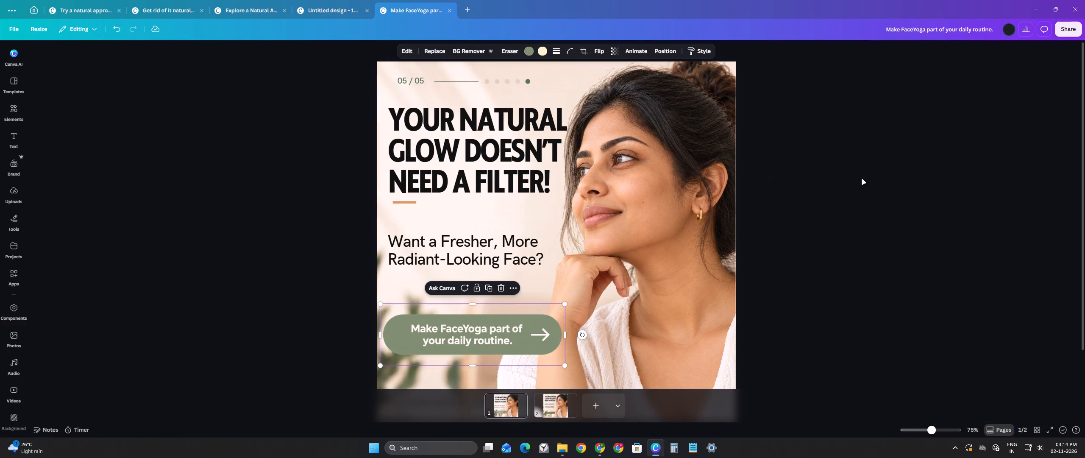
click(862, 179)
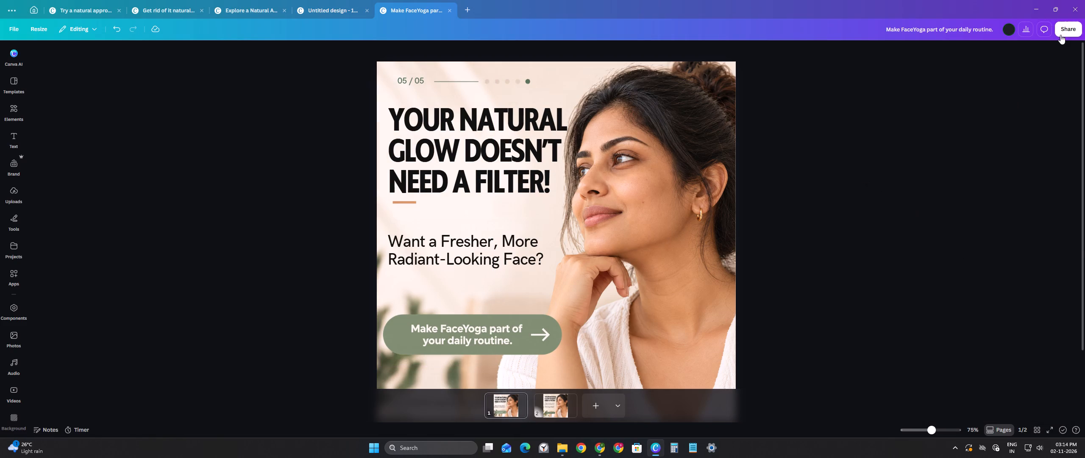
click(1063, 34)
click(956, 203)
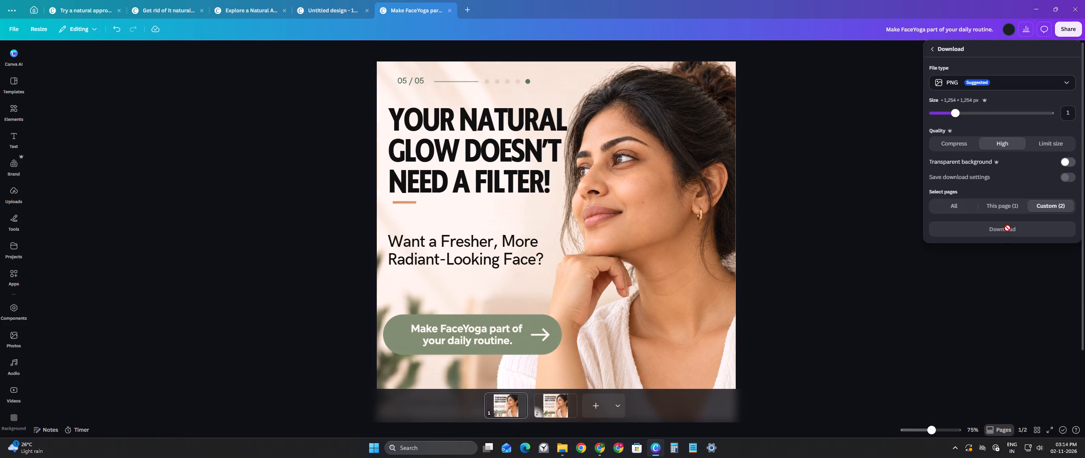
click(1006, 211)
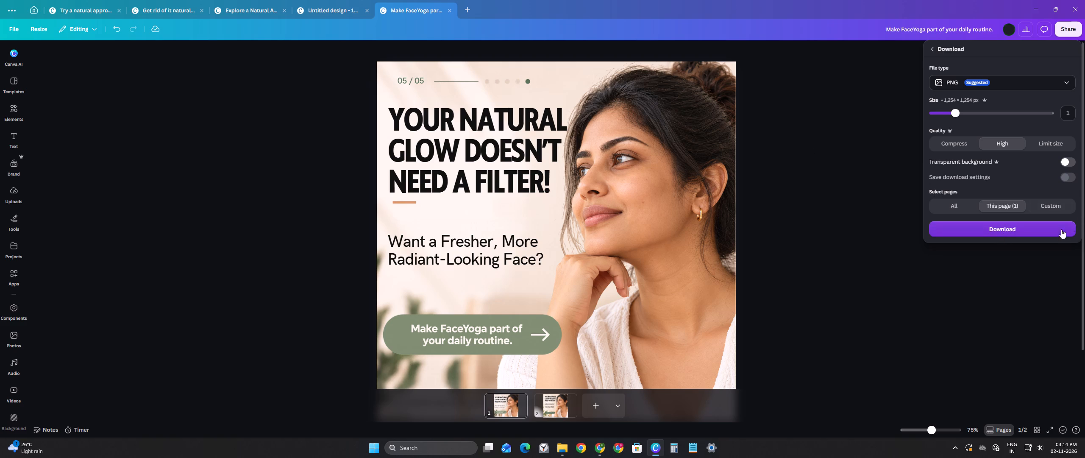
click(1017, 233)
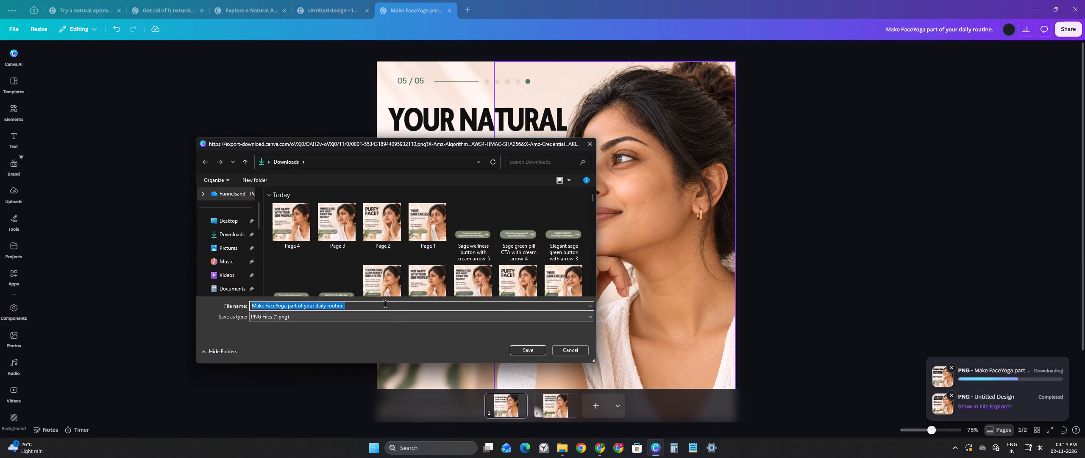
text(Page)
key(space)
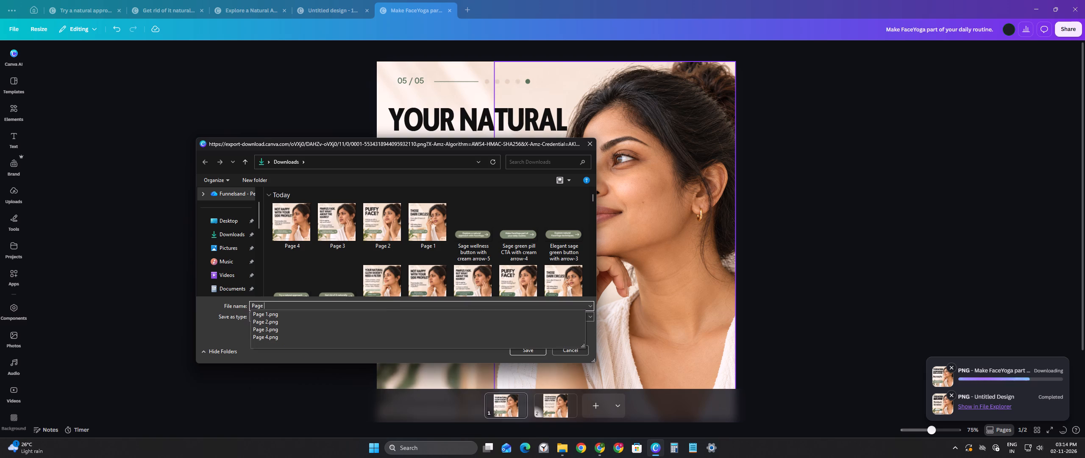
key(5)
key(Return)
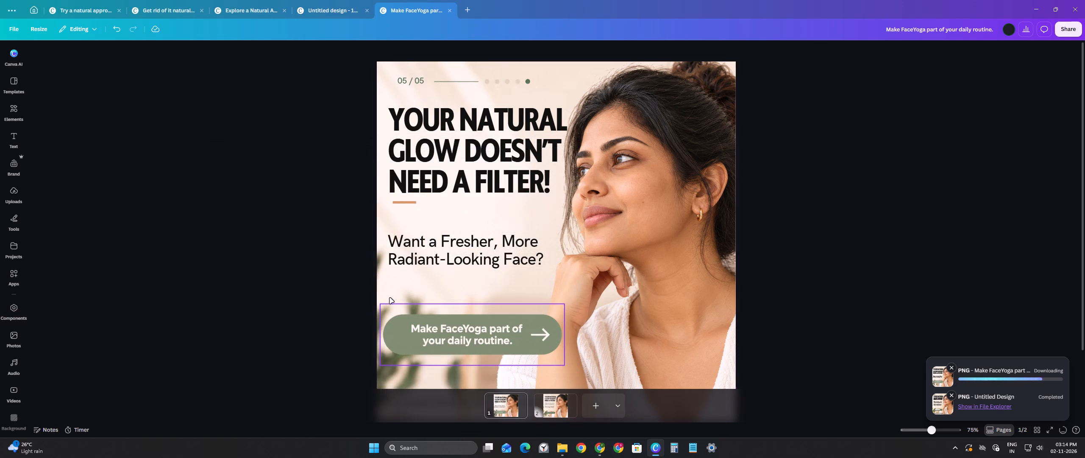
Switch to the Downloads folder in File Explorer, open the Page 1 export and check the five exported slides through Page 5.
click(567, 451)
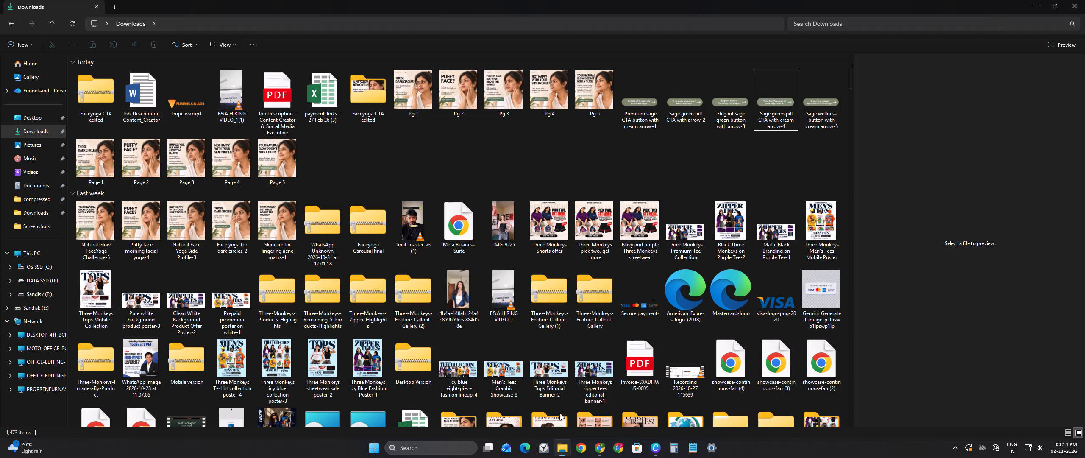
right_click(376, 138)
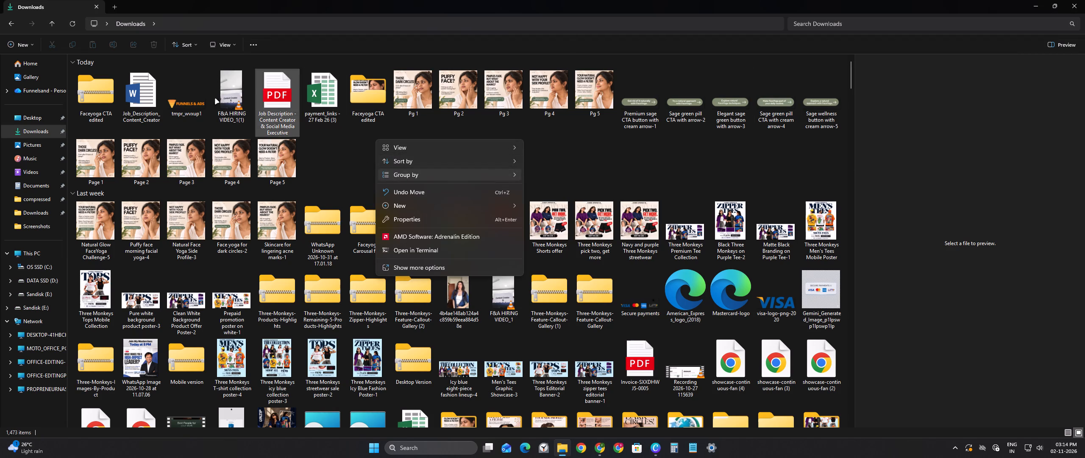
click(73, 22)
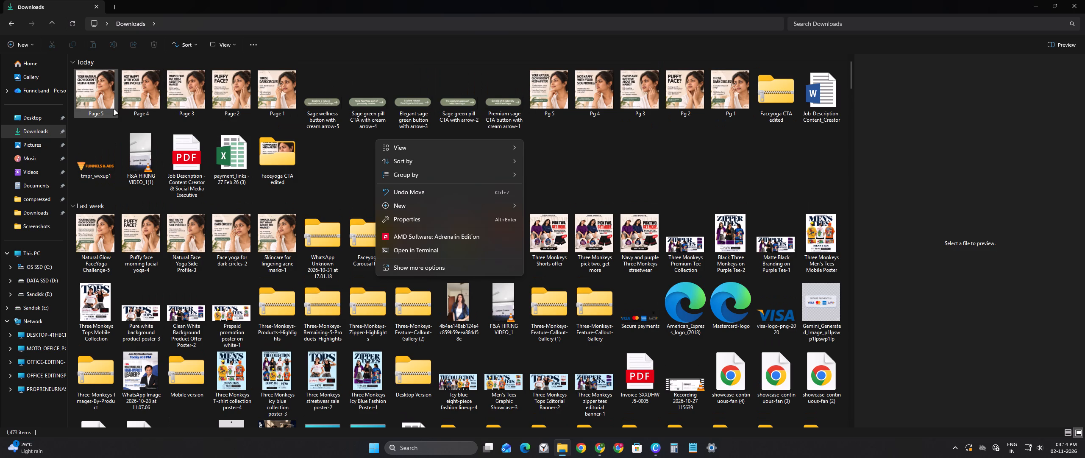
double_click(269, 110)
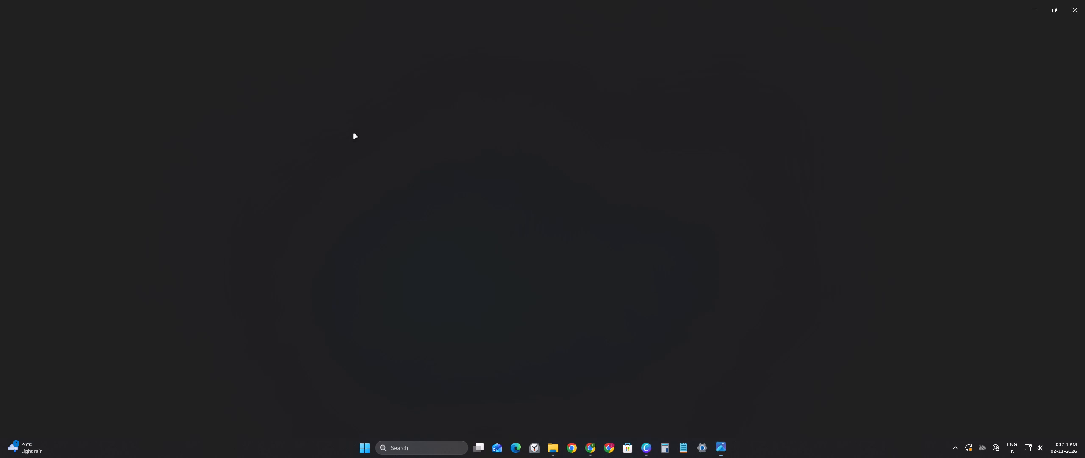
key(Left)
key(Left)
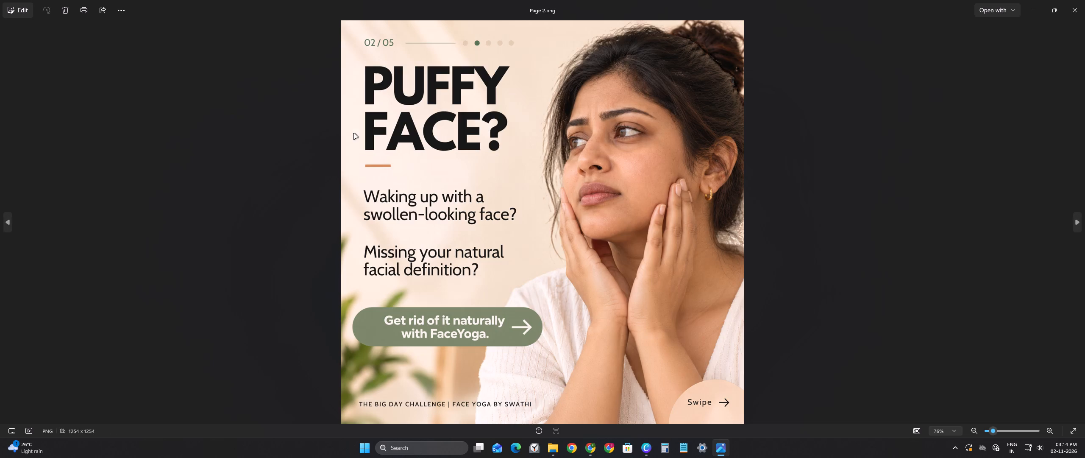
key(Left)
key(Right)
key(Right)
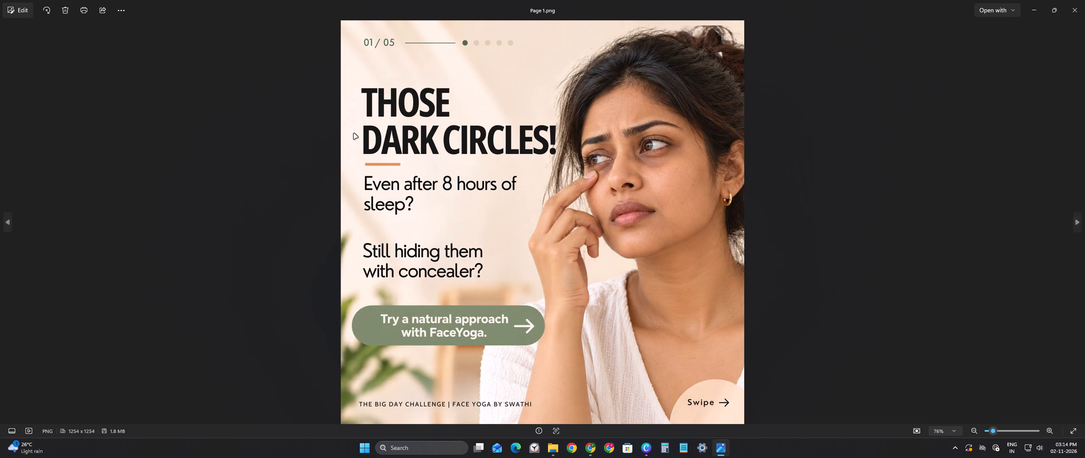
key(Left)
key(Right)
key(Left)
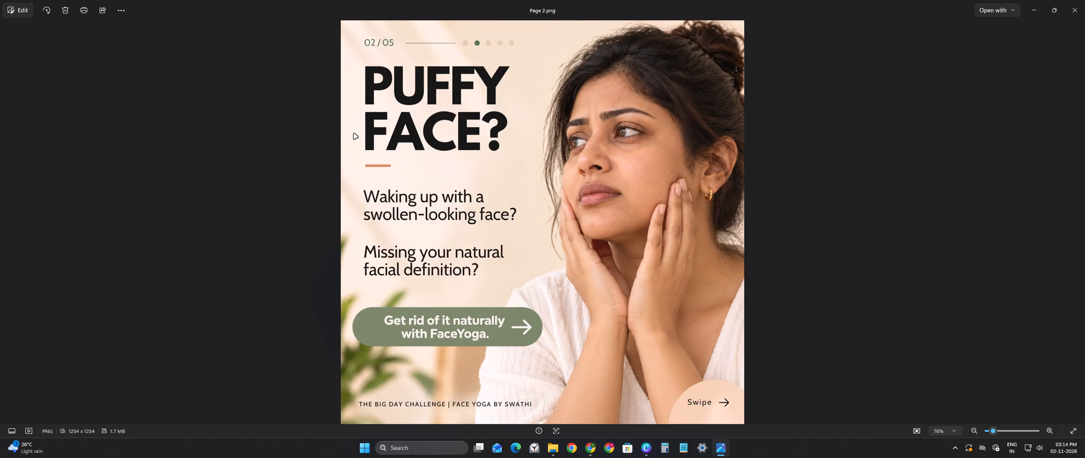
key(Right)
key(Left)
key(Left)
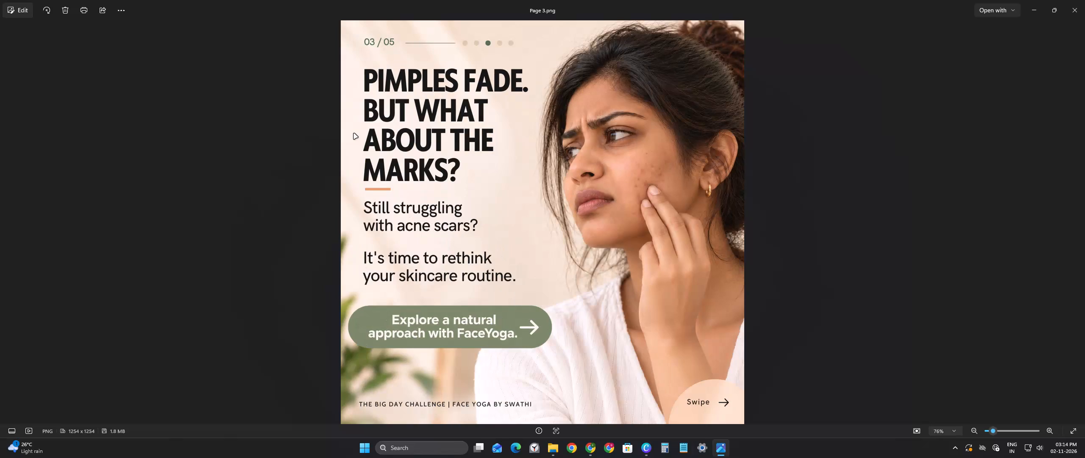
key(Left)
key(Left)
key(Right)
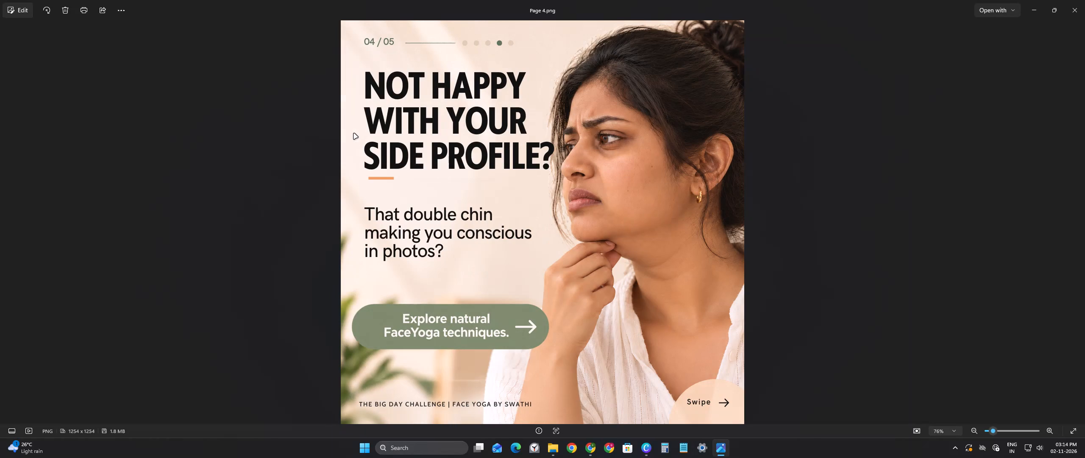
key(Left)
key(Left)
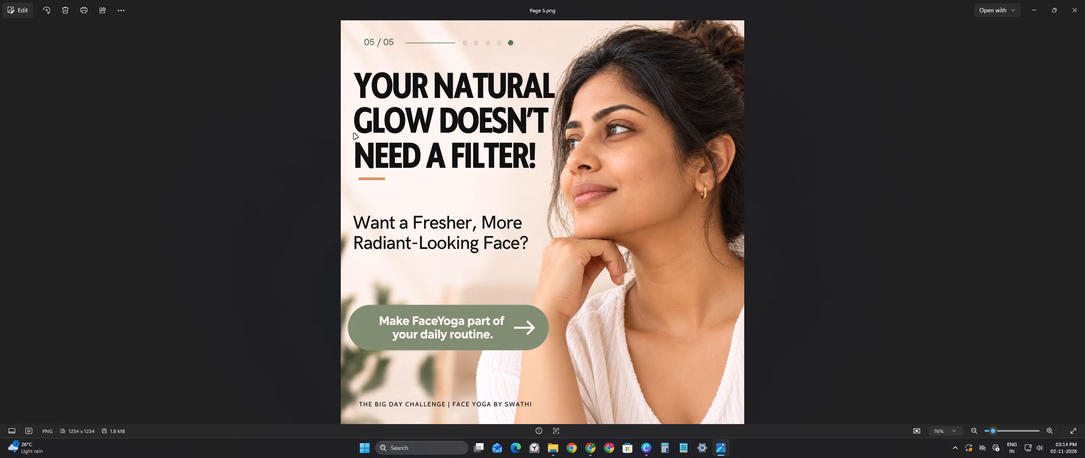
Flip back and forth through the exported Page 1–5 slides to compare their layout and call-to-action buttons.
key(Left)
key(Right)
key(Left)
key(Right)
key(Right)
key(Left)
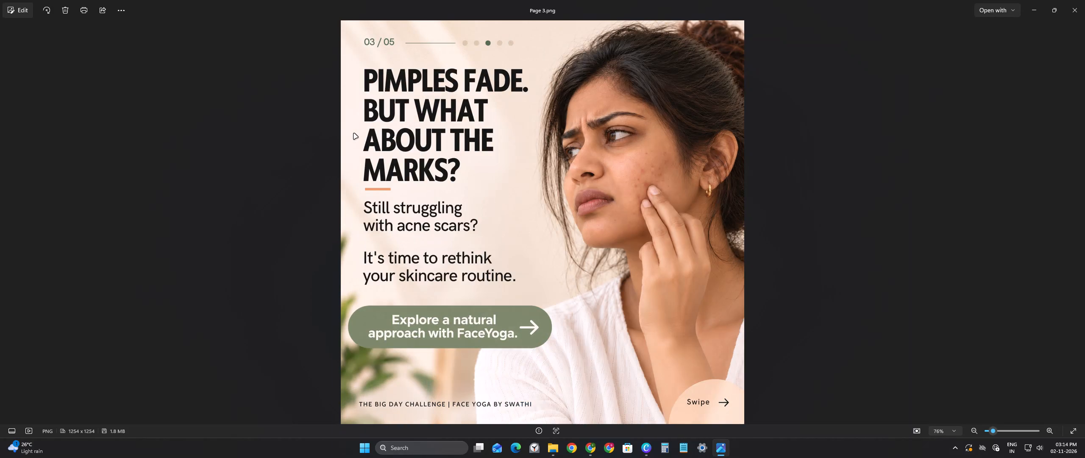
key(Right)
key(Right)
key(Right)
key(Left)
key(Left)
key(Left)
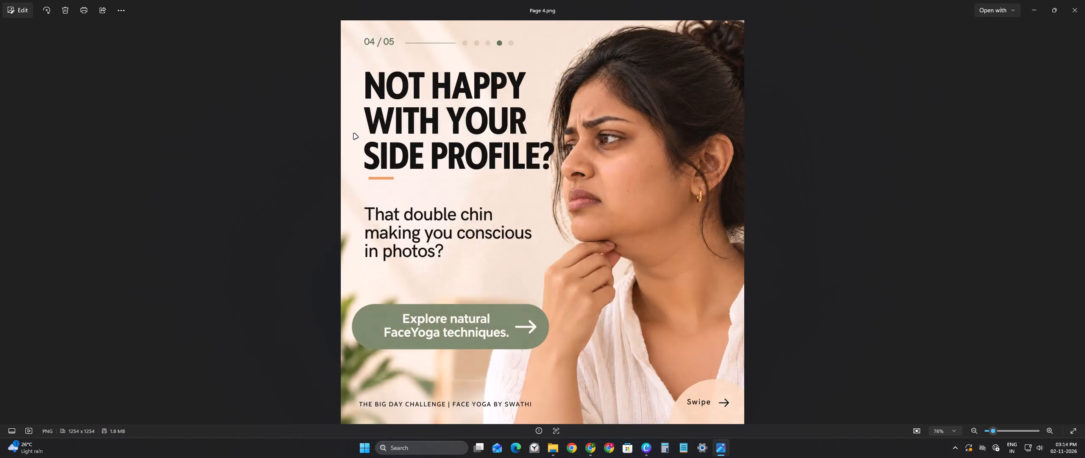
key(Left)
key(Left)
key(Right)
key(Right)
key(Right)
key(Right)
key(Left)
key(Left)
key(Left)
key(Left)
key(Right)
key(Right)
key(Right)
key(Right)
key(Right)
key(Right)
key(Left)
key(Left)
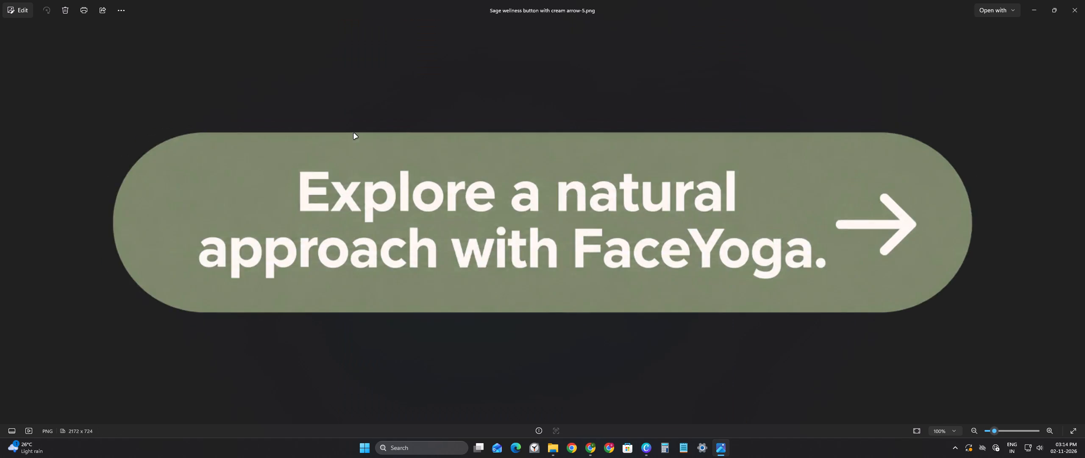
key(Left)
key(Left)
key(Left)
key(Left)
key(Left)
click(1084, 0)
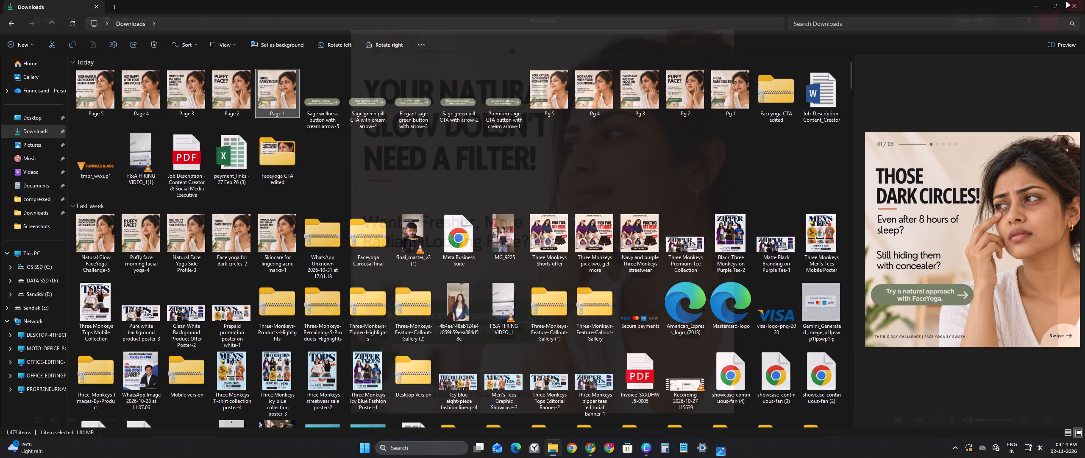
Reopen the exports from Page 2 and review the Page 1–5 slides once more in sequence.
double_click(219, 117)
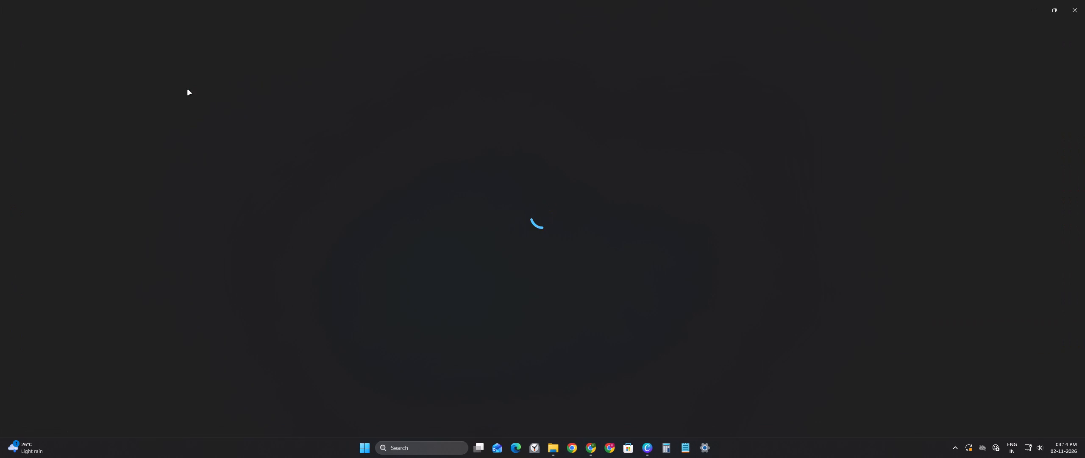
key(Left)
key(Left)
key(Left)
key(Left)
key(Left)
key(Left)
key(Left)
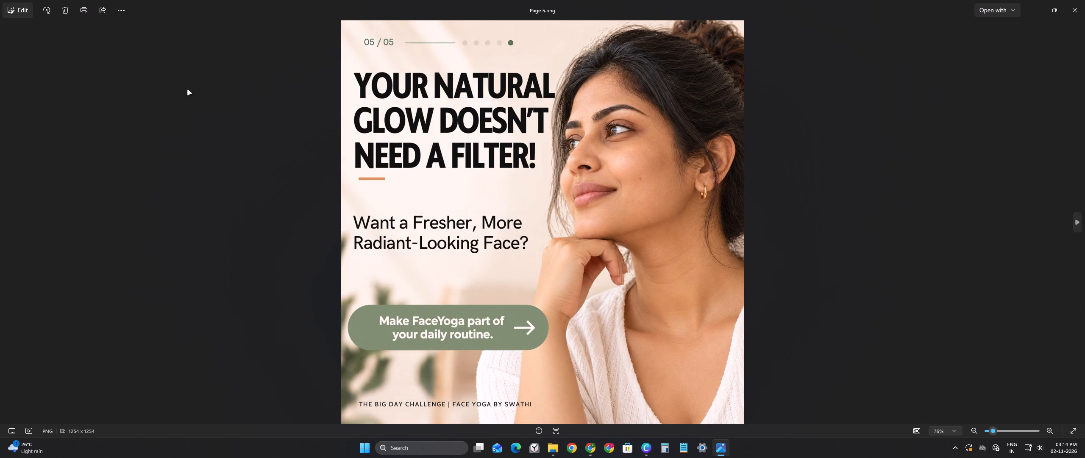
key(Right)
key(Right)
key(Right)
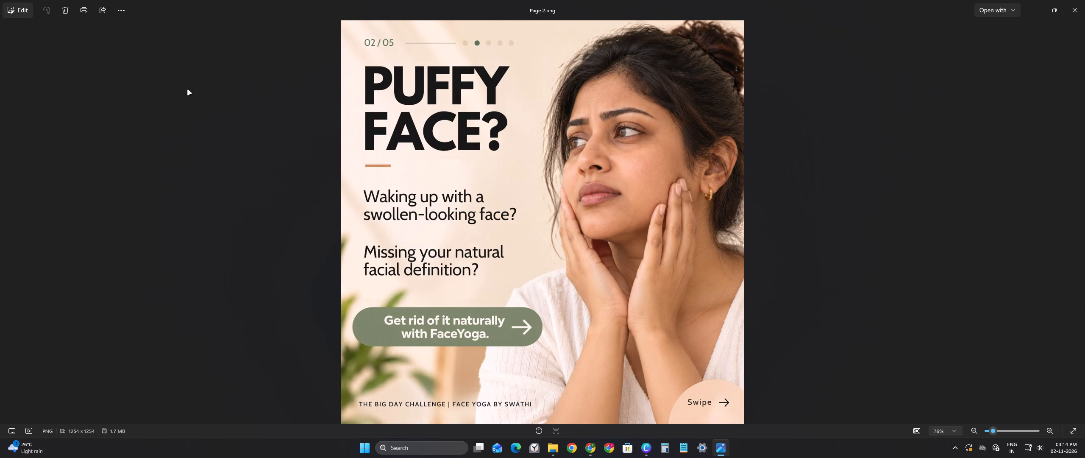
key(Right)
key(Right)
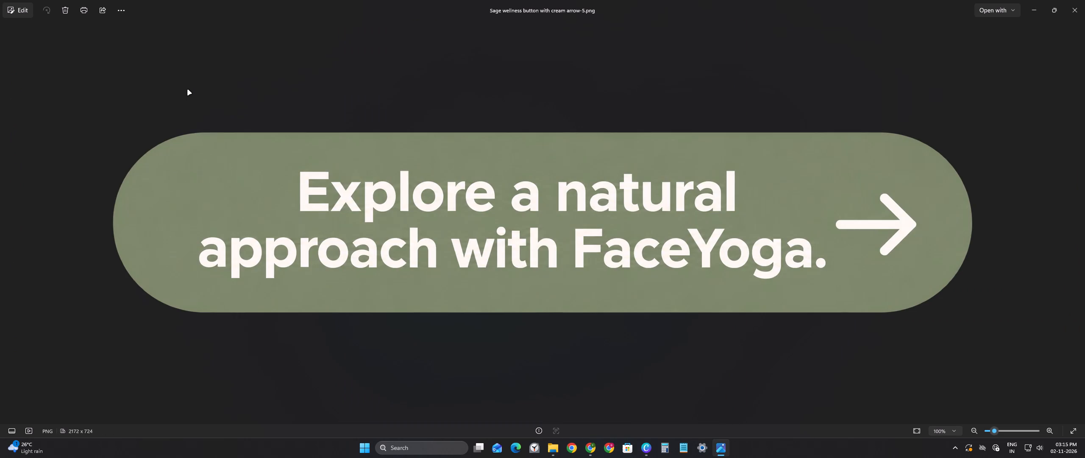
click(1084, 0)
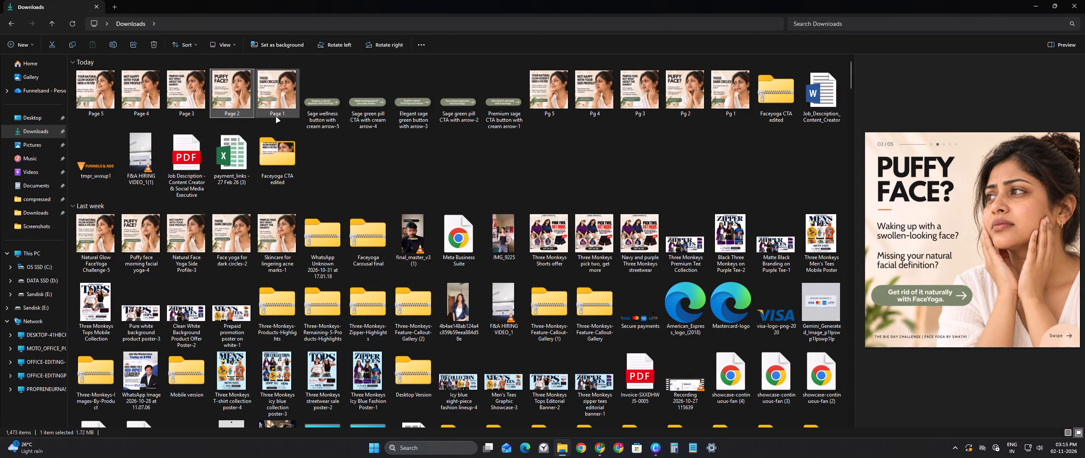
Select the five exported PNGs, Page 1 to Page 5, in Downloads and carry them over to another open app window.
drag(276, 117, 110, 112)
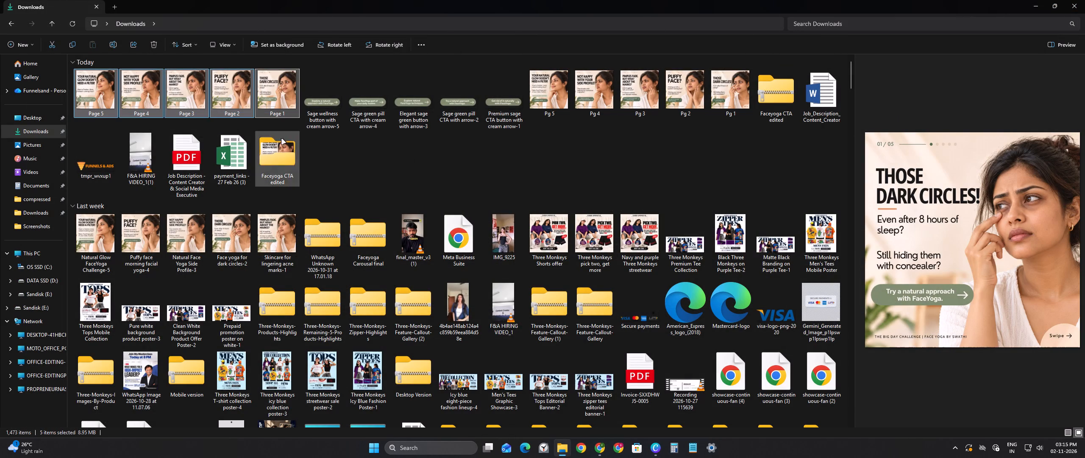
click(263, 100)
key(alt+Tab)
key(alt+Tab)
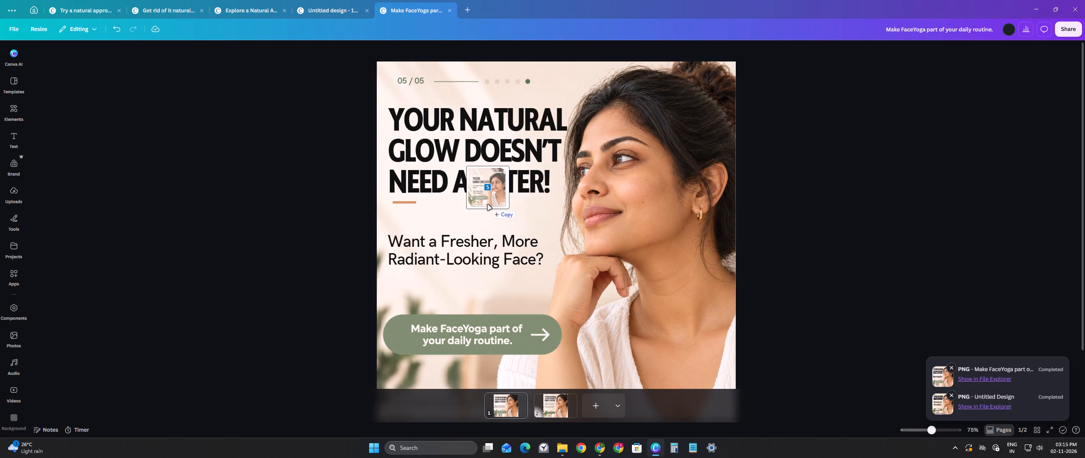
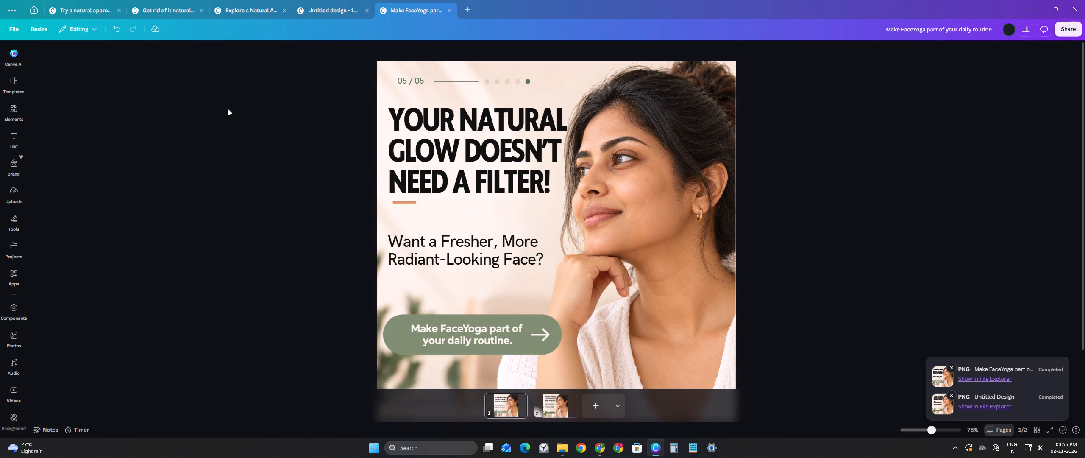
Enlarge the "Try a natural approach with FaceYoga." button on the 01/05 slide.
click(91, 8)
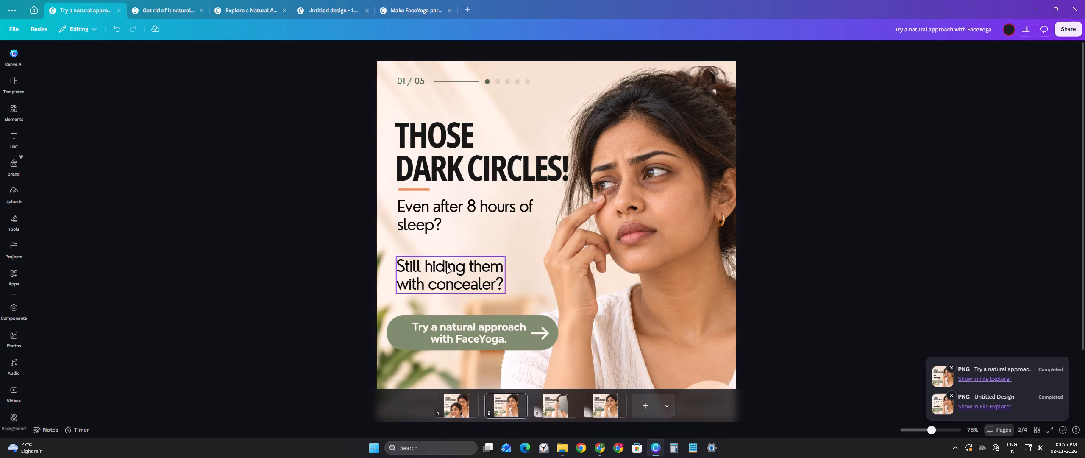
click(447, 268)
click(484, 325)
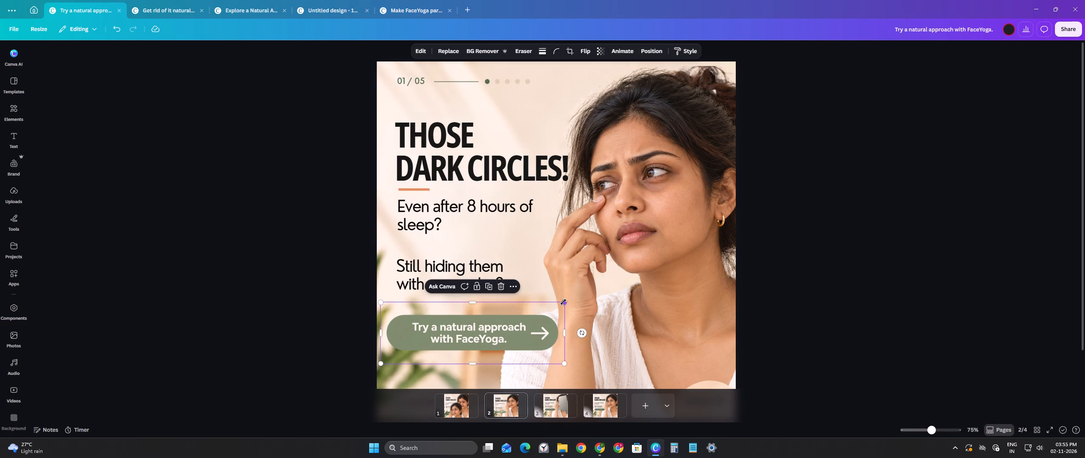
drag(564, 302, 588, 302)
drag(534, 312, 534, 317)
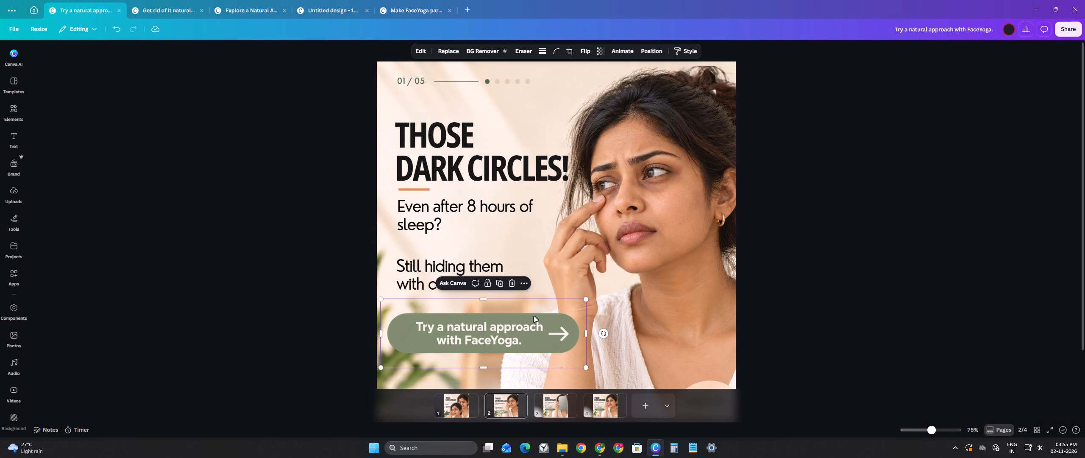
Remove the word "them" from the "Still hiding them with concealer?" text on slide 01/05.
click(456, 263)
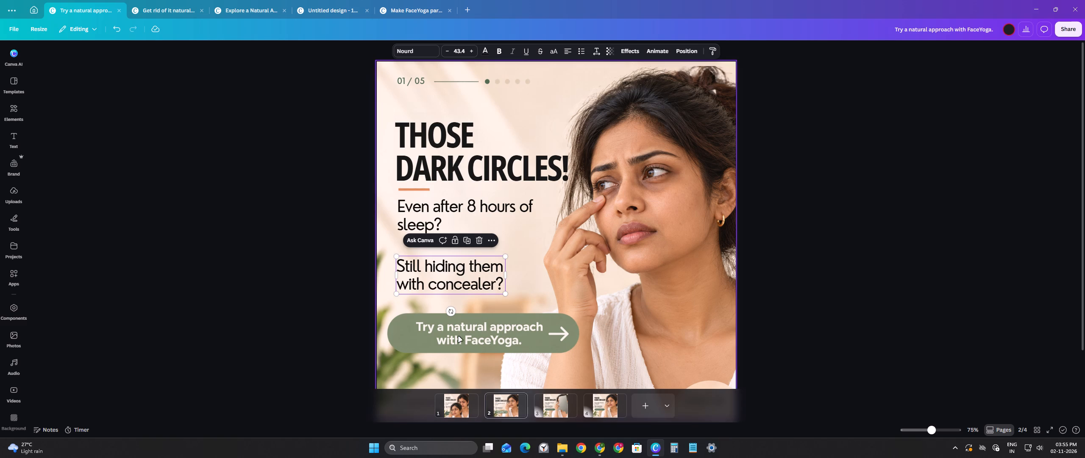
click(452, 274)
click(400, 268)
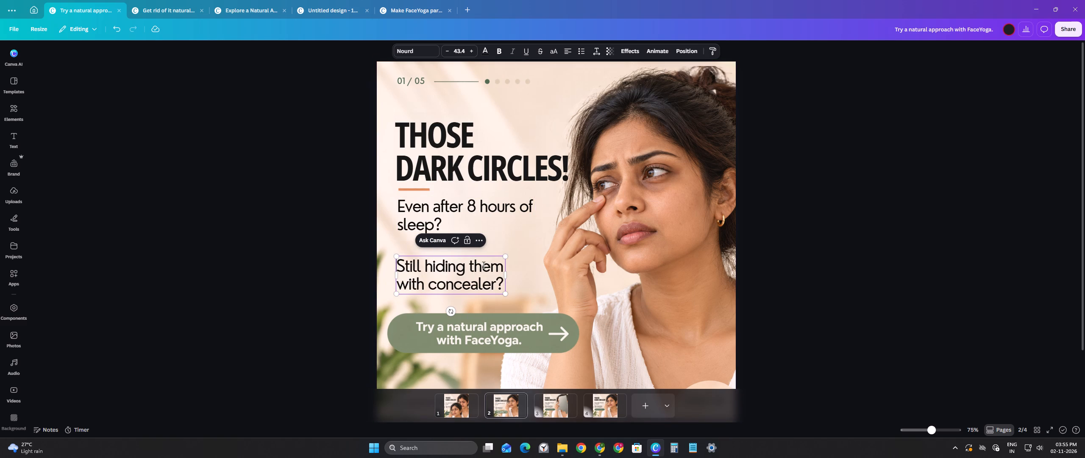
drag(472, 268, 486, 268)
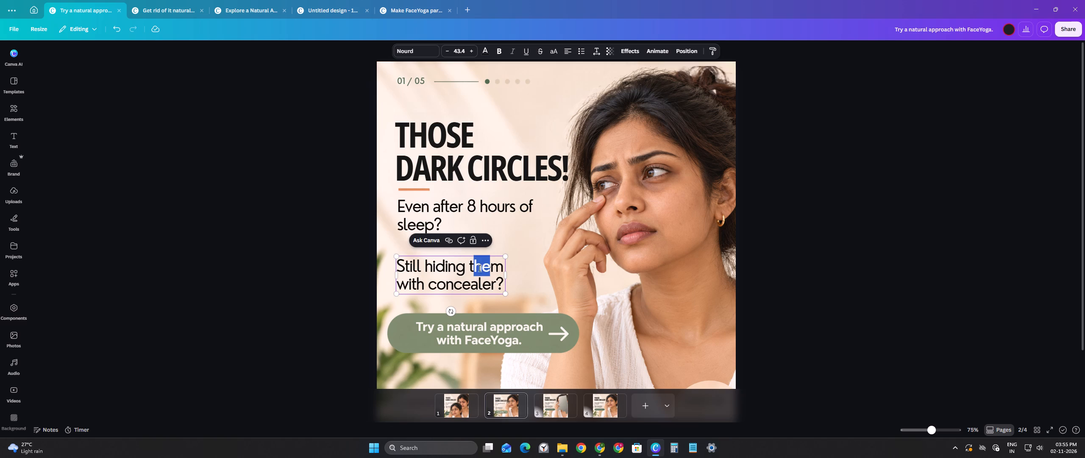
drag(470, 268, 500, 268)
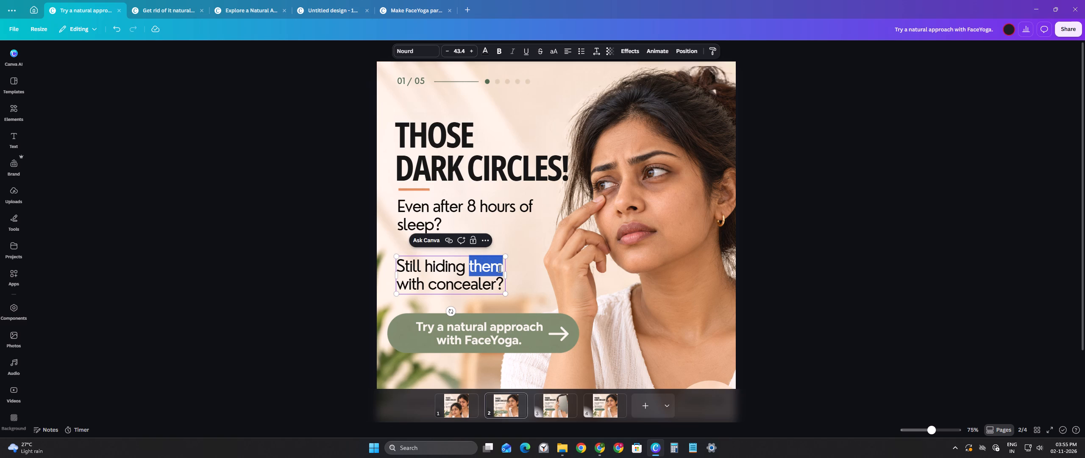
text(darkcir)
key(BackSpace)
key(BackSpace)
key(BackSpace)
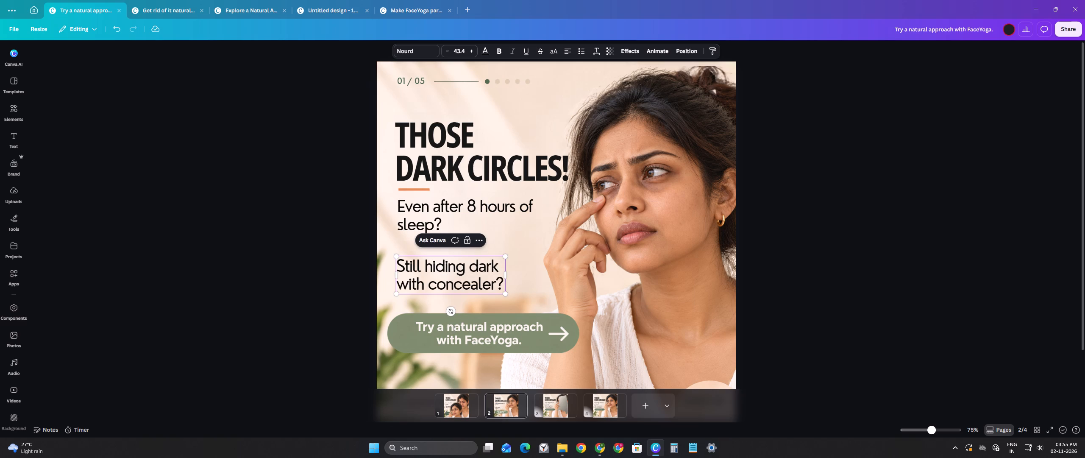
key(BackSpace)
key(BackSpace)
key(BackSpace)
key(BackSpace)
key(BackSpace)
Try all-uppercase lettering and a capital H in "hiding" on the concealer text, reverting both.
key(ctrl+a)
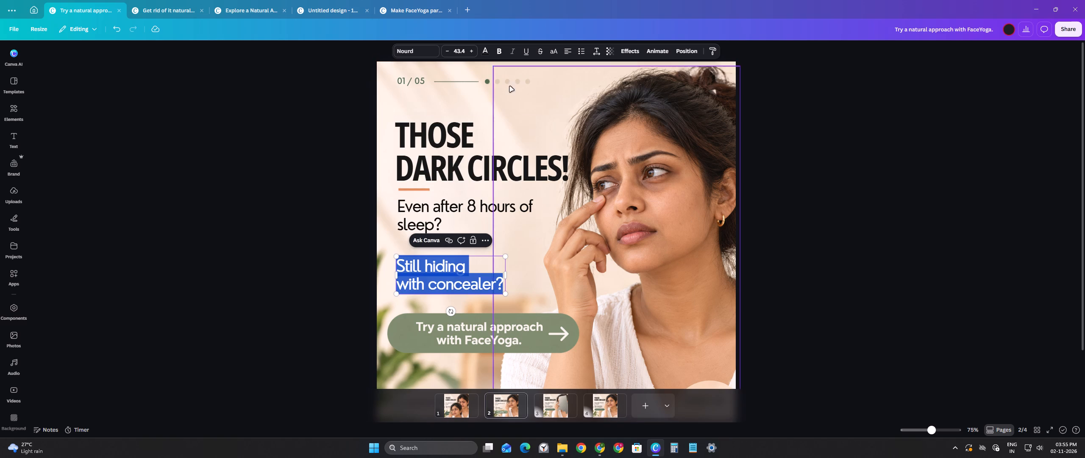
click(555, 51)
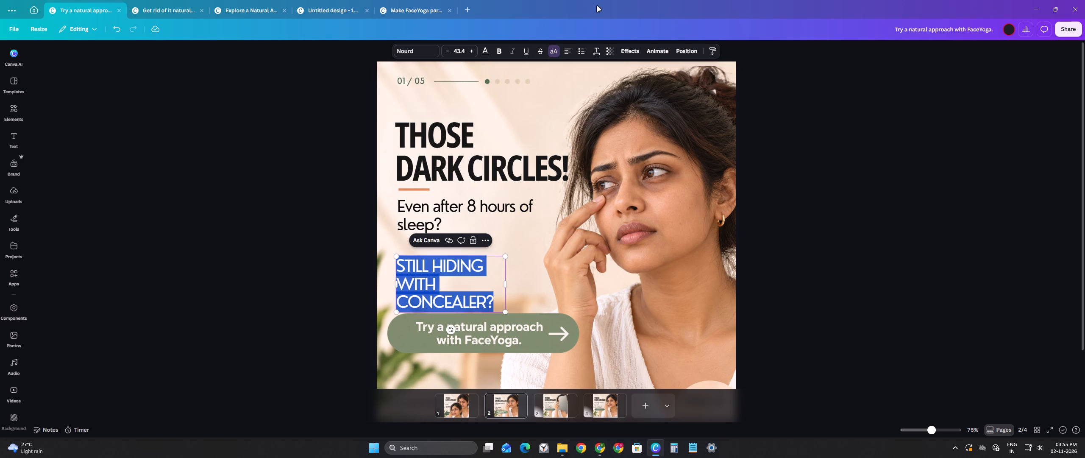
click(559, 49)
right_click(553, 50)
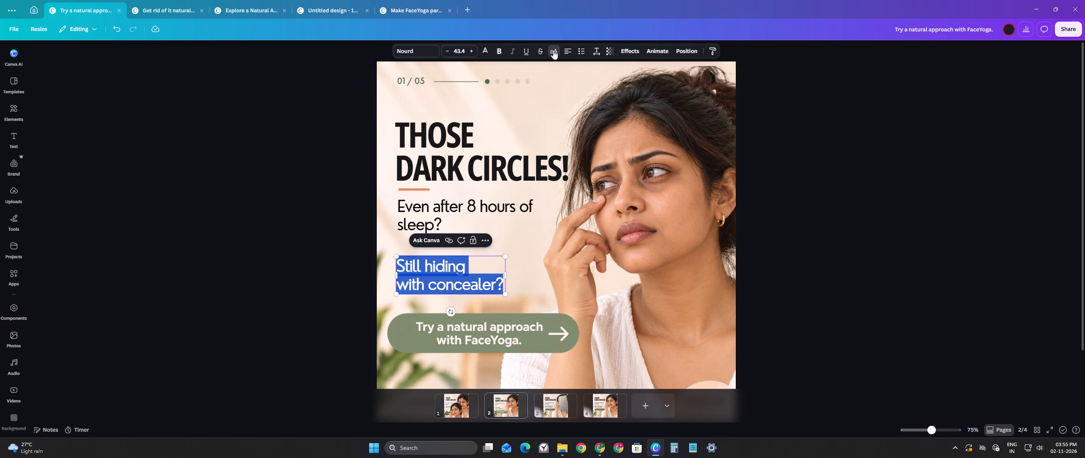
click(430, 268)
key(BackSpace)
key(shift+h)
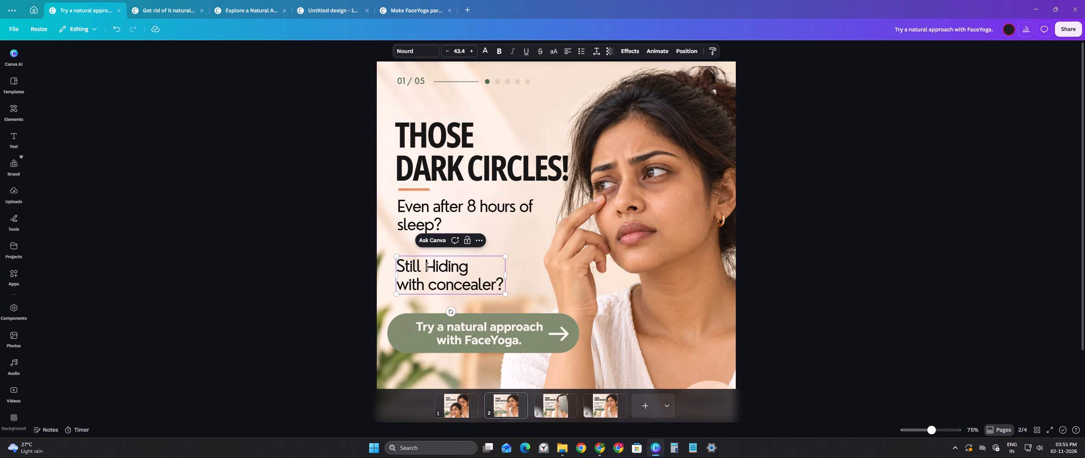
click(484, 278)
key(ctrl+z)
Add "Dark Circles" after "Still hiding" and widen the text box to about 560 so the phrase fits on one line.
click(481, 268)
key(space)
text(Dar)
text(k Circles)
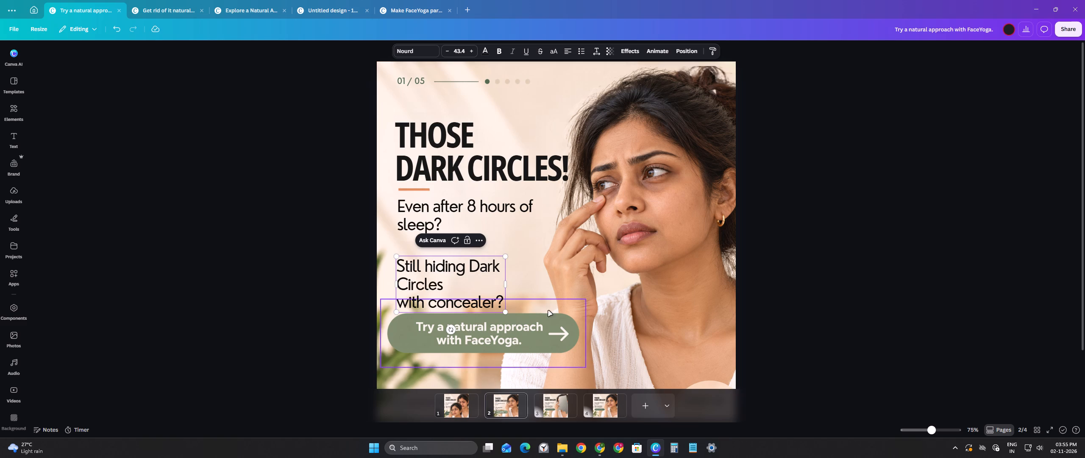
drag(506, 287, 516, 284)
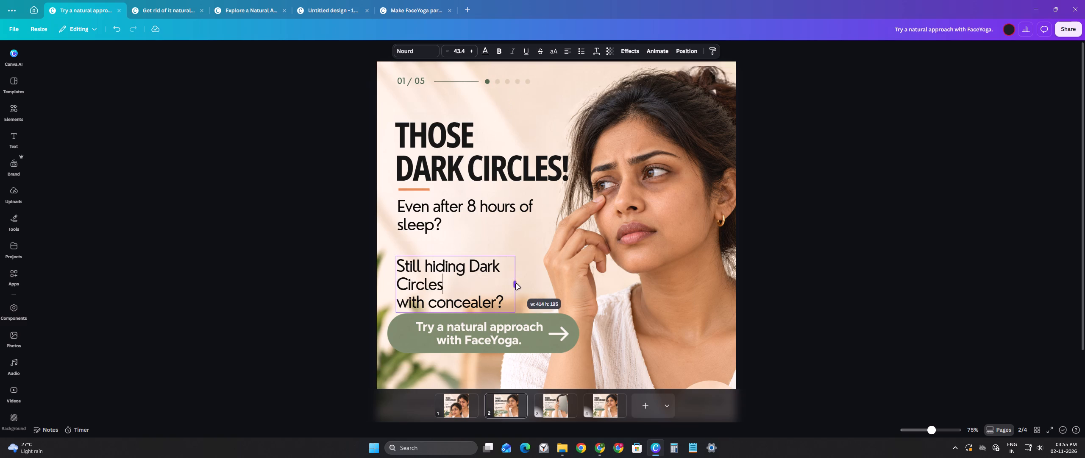
drag(516, 284, 558, 278)
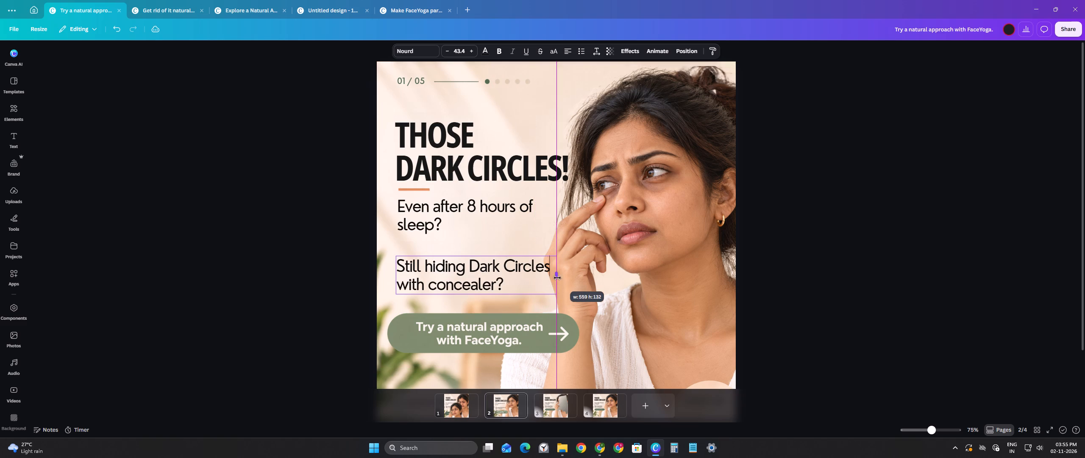
Move the call-to-action button and the concealer text up, closer to the "Even after 8 hours of sleep?" text.
click(436, 220)
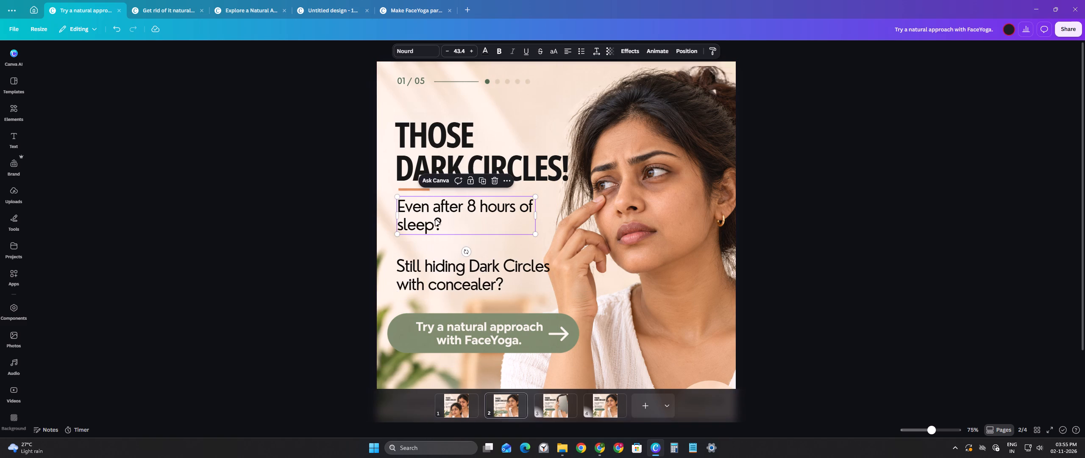
click(437, 319)
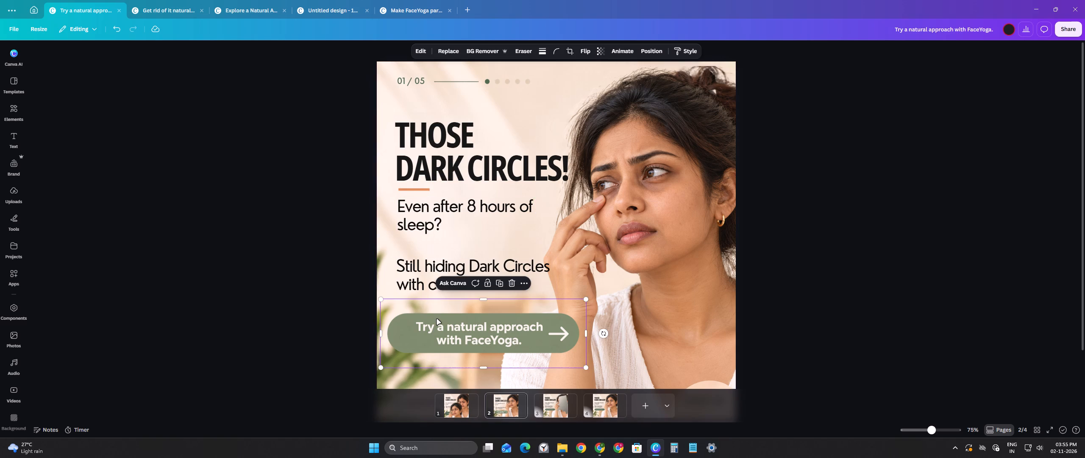
drag(441, 310, 439, 293)
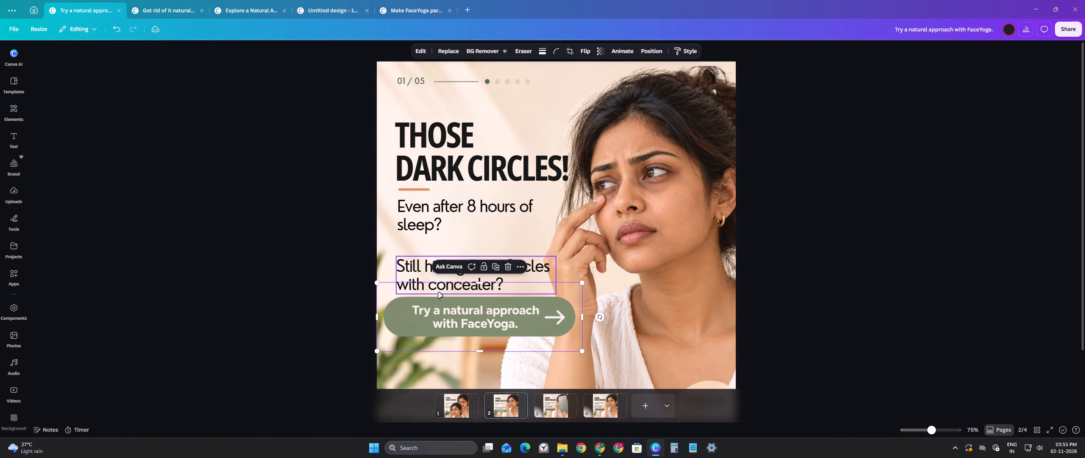
click(334, 249)
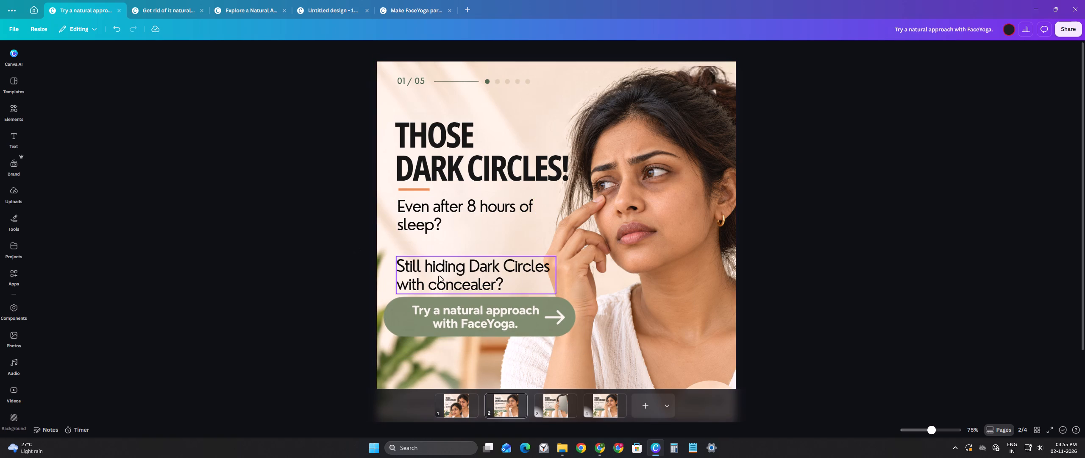
drag(439, 276, 438, 263)
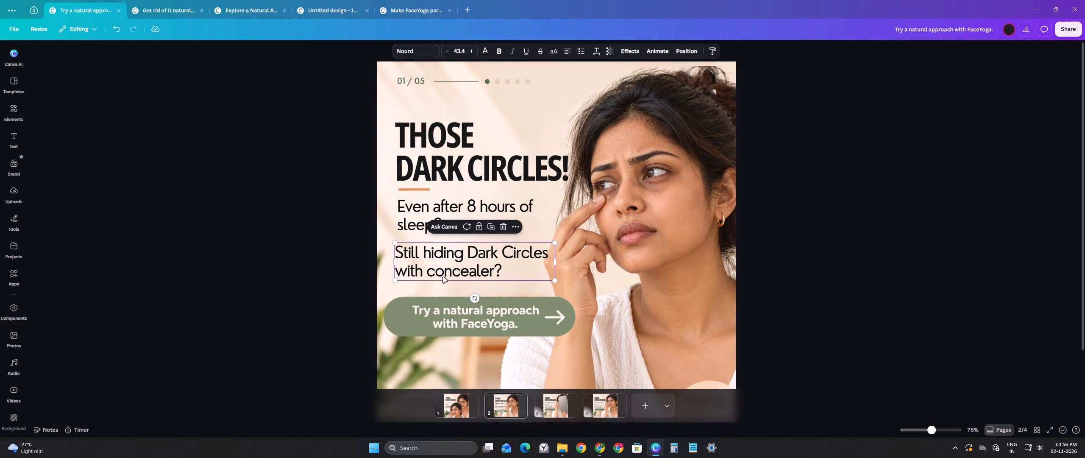
click(460, 301)
key(Up)
key(Up)
key(Up)
key(Up)
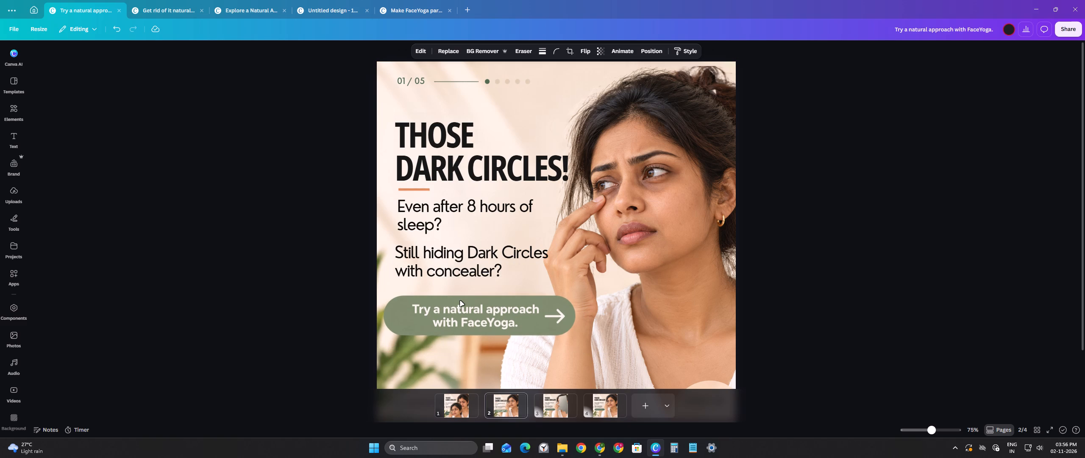
Enlarge the "Still hiding Dark Circles with concealer?" text to font size 46.1.
click(415, 249)
drag(556, 282, 566, 282)
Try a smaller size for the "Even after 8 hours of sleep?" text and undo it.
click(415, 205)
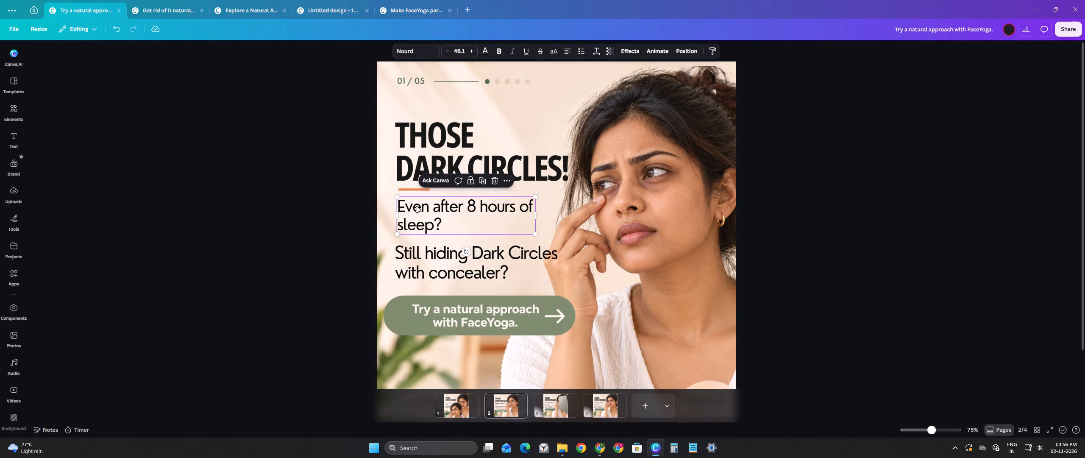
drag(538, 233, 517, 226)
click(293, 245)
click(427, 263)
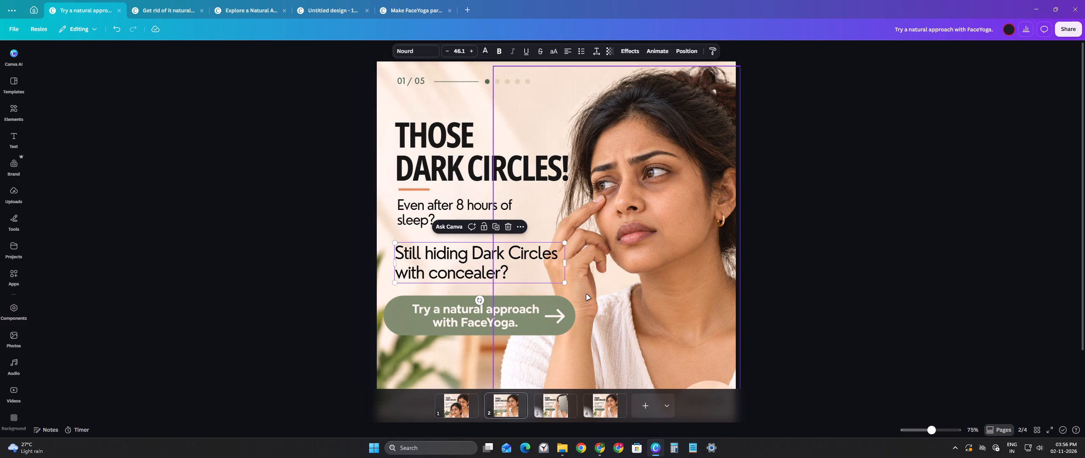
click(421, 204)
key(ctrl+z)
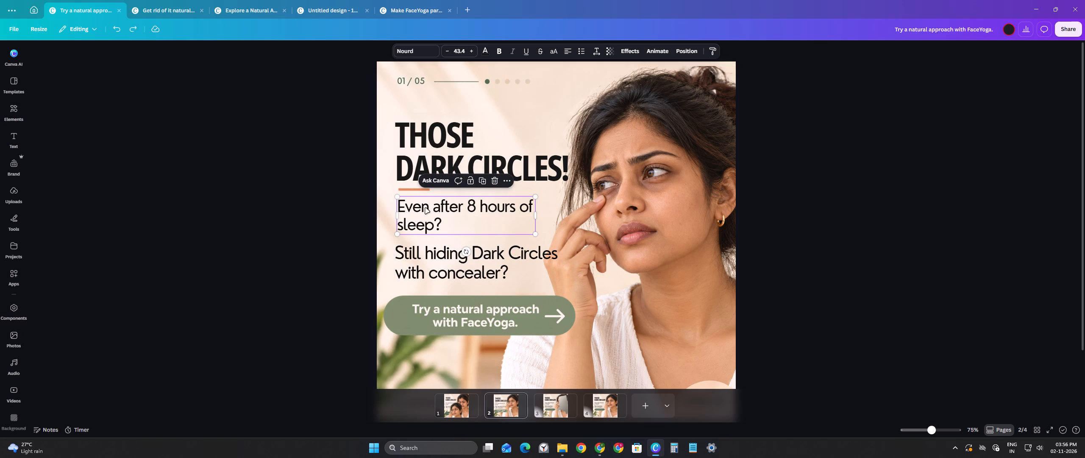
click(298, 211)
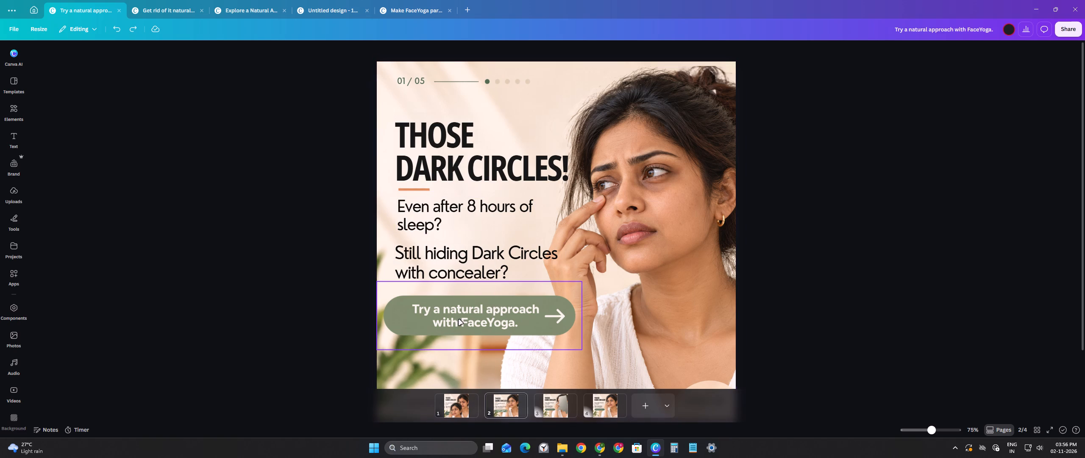
On slide 02/05, enlarge the "Waking up with a swollen-looking face?" text to size 42.6 and "Missing your natural facial definition?" to 45.6.
click(150, 12)
click(271, 12)
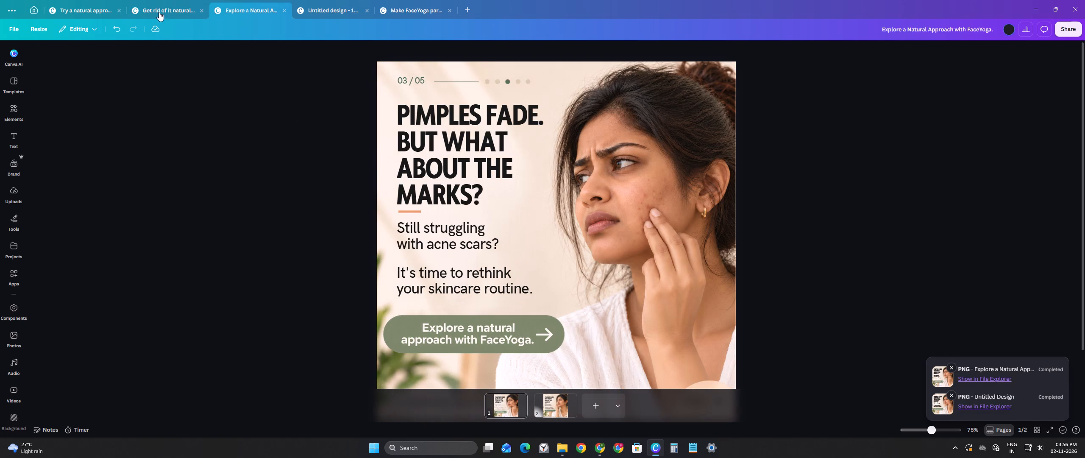
click(146, 12)
click(429, 222)
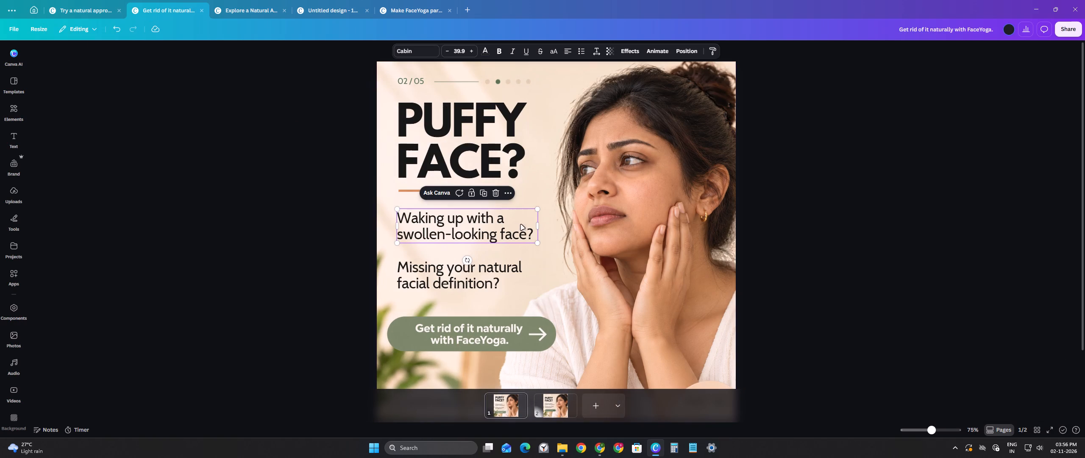
drag(538, 209, 548, 204)
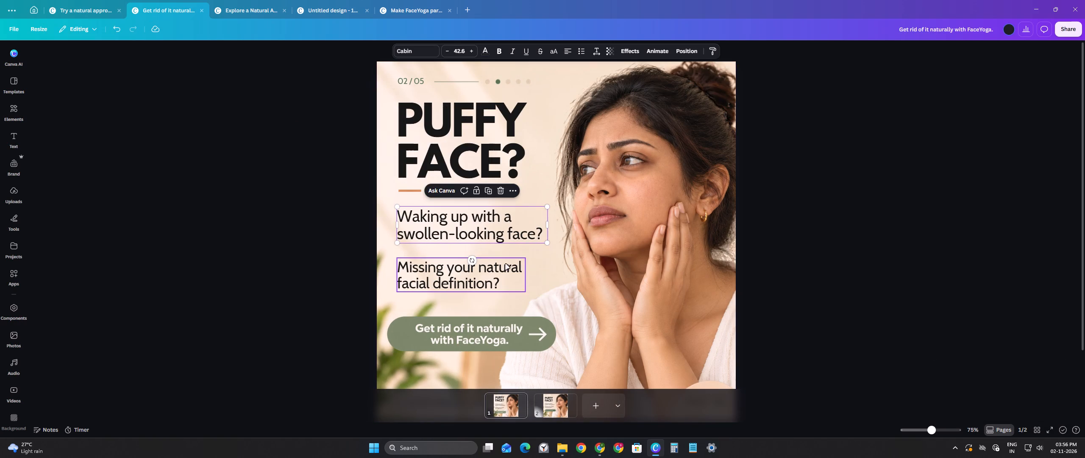
click(491, 271)
drag(526, 260, 545, 252)
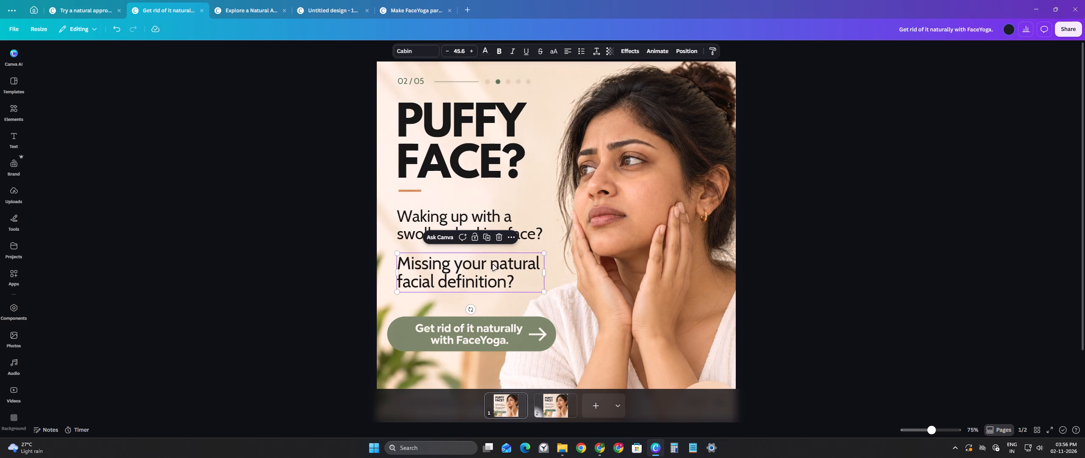
click(217, 229)
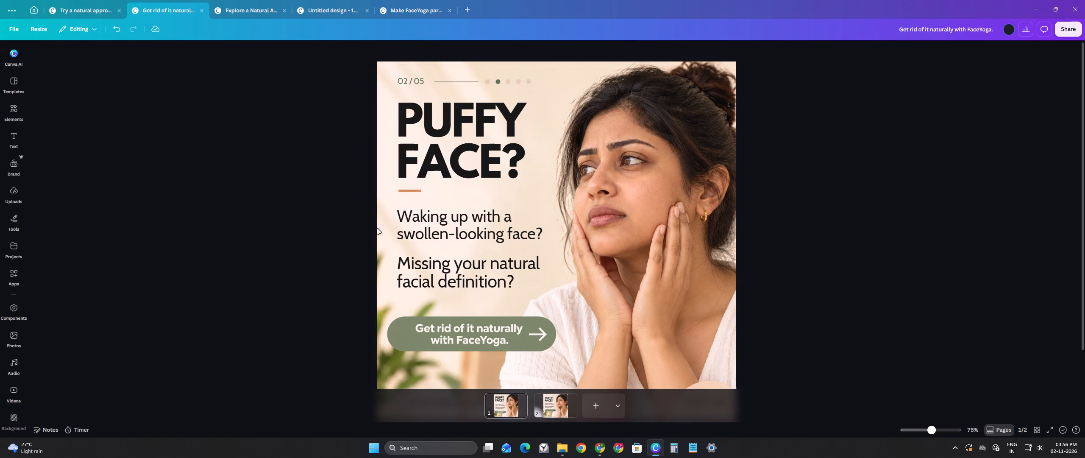
On slide 05/05, enlarge the "Make FaceYoga part of your daily routine." button and move it up, closer to the text above.
click(243, 15)
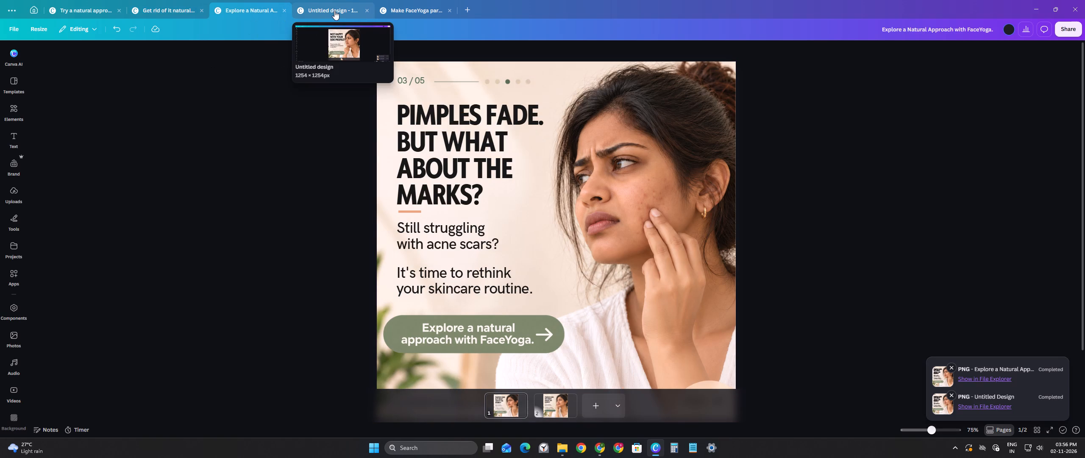
click(334, 11)
click(414, 10)
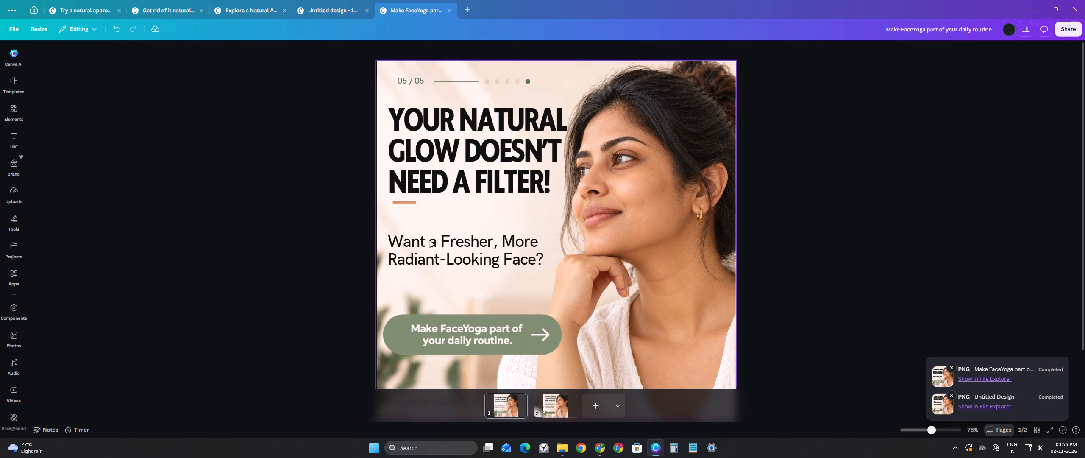
click(437, 266)
click(470, 330)
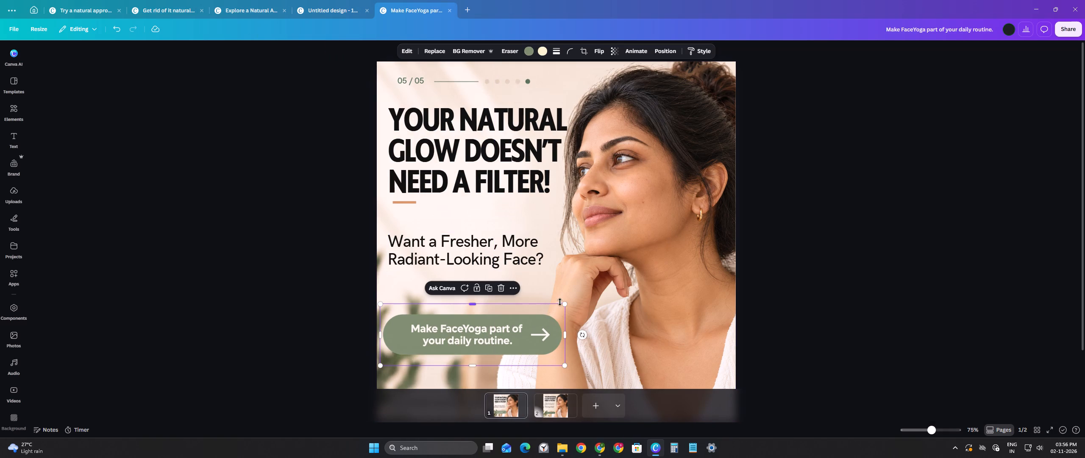
drag(563, 304, 584, 296)
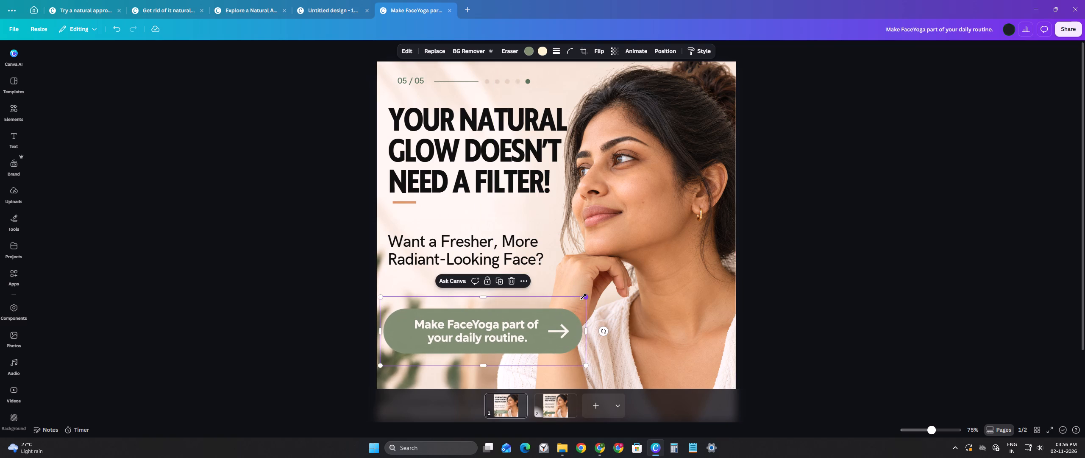
drag(505, 324, 504, 316)
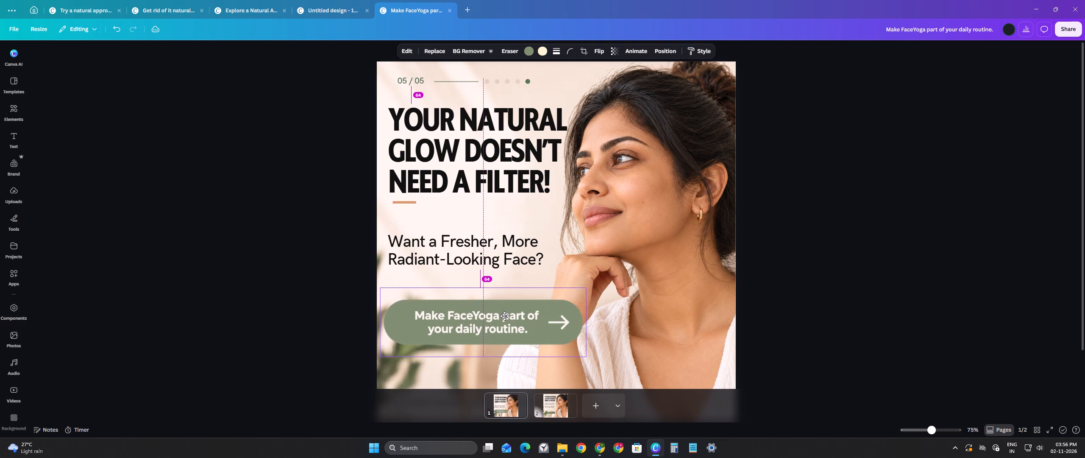
drag(504, 316, 502, 316)
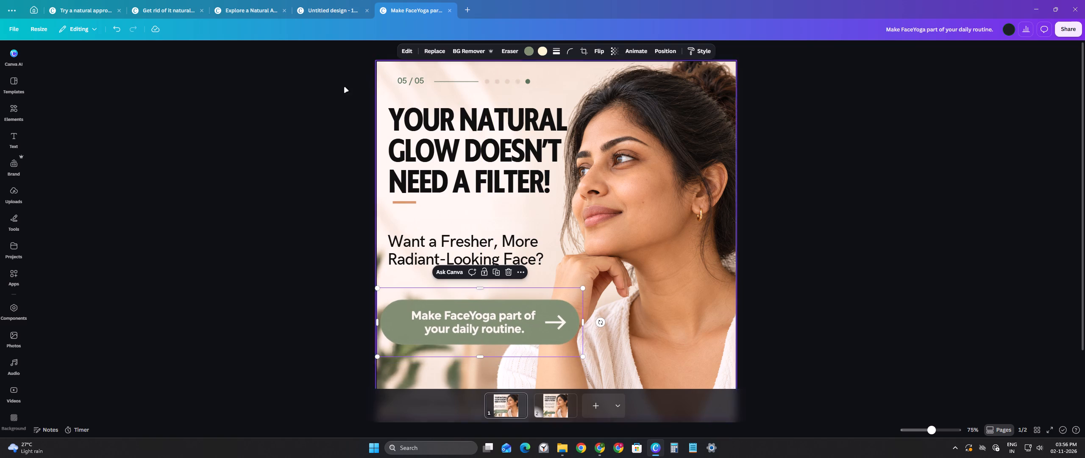
On slide 04/05, enlarge the "Explore natural FaceYoga techniques." button and move it up towards the double chin text.
click(329, 13)
click(495, 340)
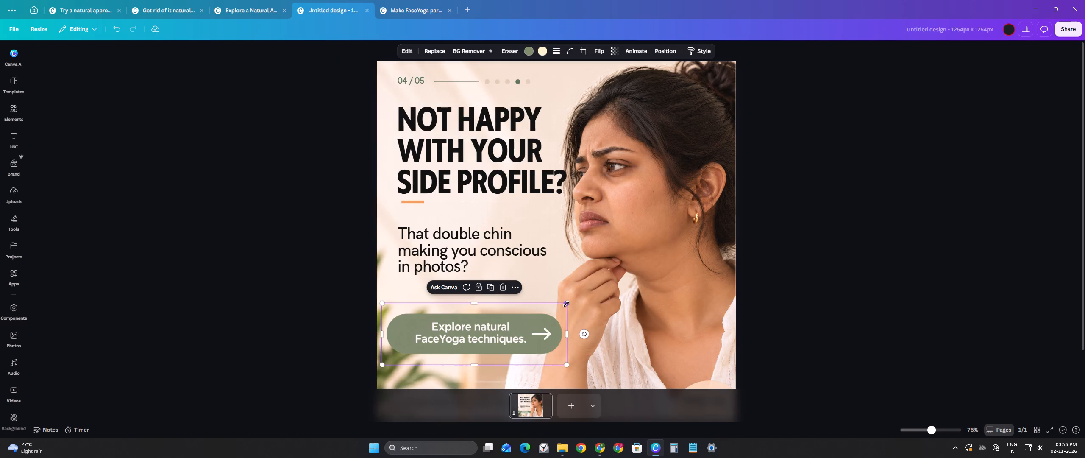
drag(566, 304, 593, 291)
drag(513, 332, 514, 321)
On slide 03/05, enlarge the "Explore a natural approach with FaceYoga." button.
click(244, 14)
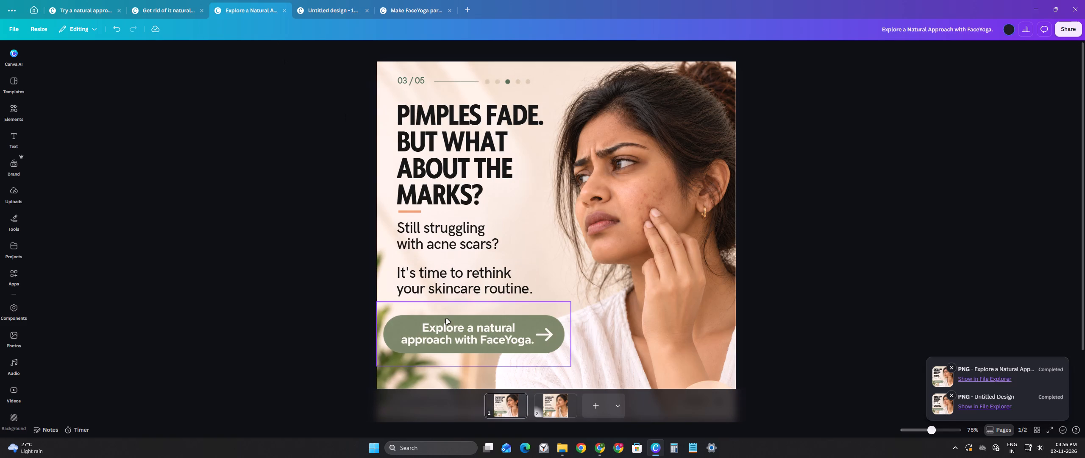
click(446, 319)
drag(572, 302, 588, 294)
On slide 02/05, enlarge the "Get rid of it naturally with FaceYoga." button.
click(322, 7)
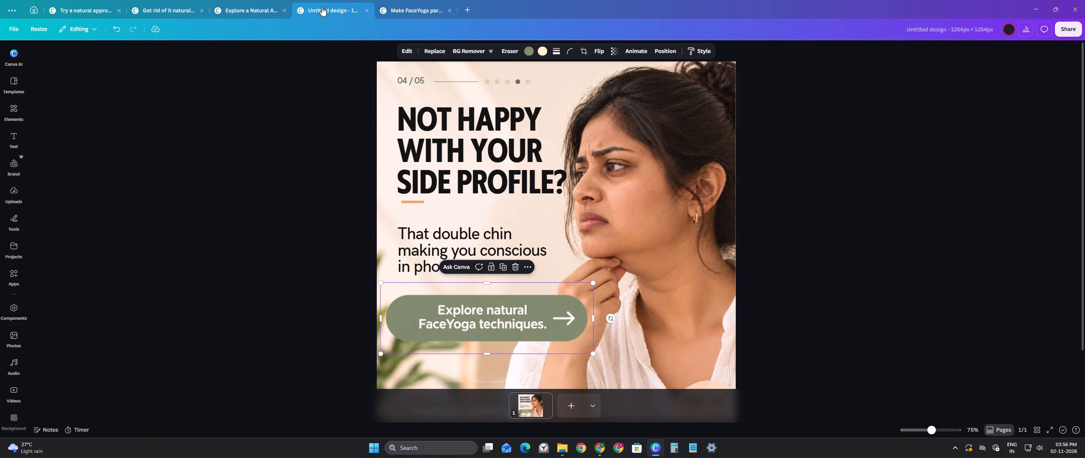
click(243, 9)
click(181, 7)
click(469, 342)
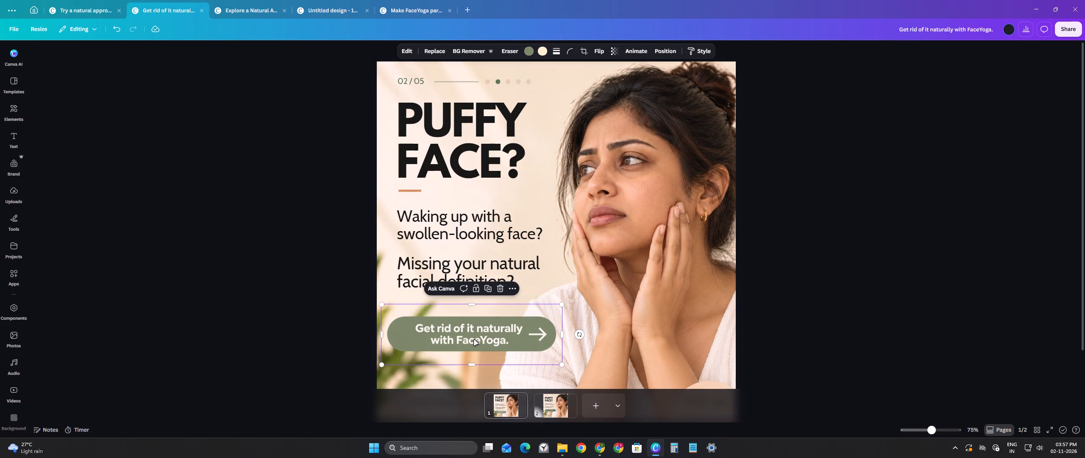
drag(563, 303, 597, 285)
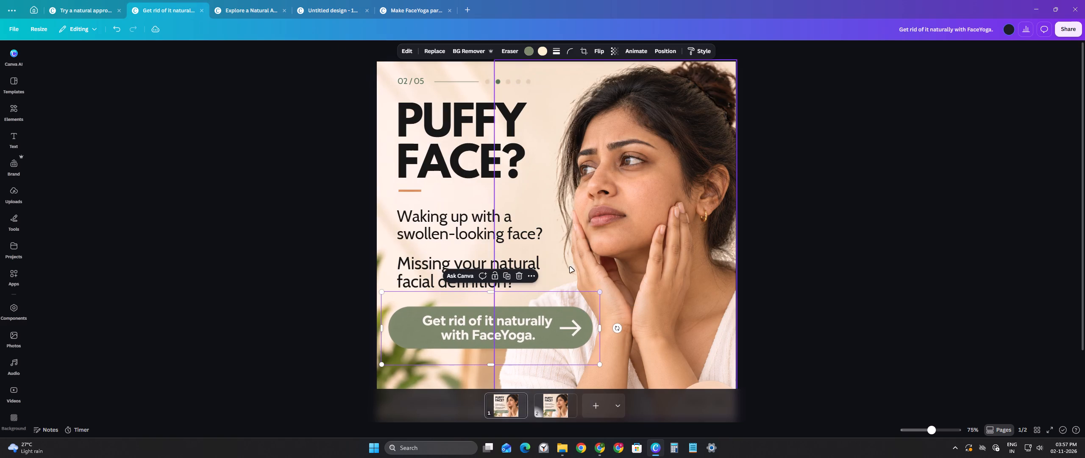
Compare the size and placement of the call-to-action buttons across slides 01 to 04.
click(94, 15)
click(457, 298)
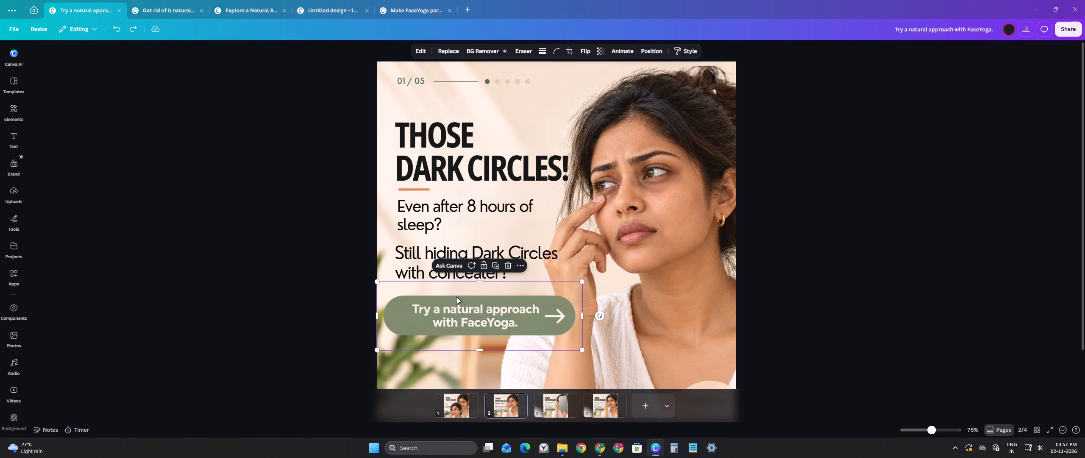
click(248, 257)
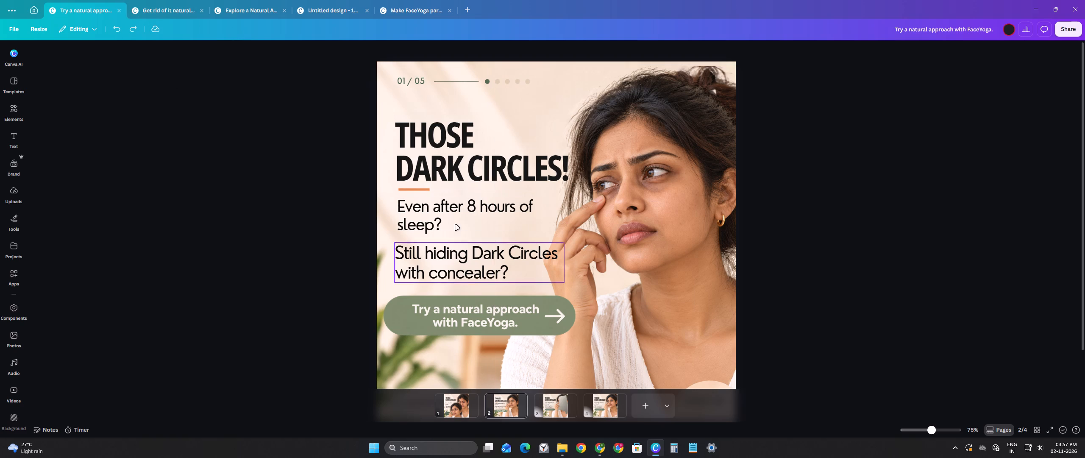
click(161, 8)
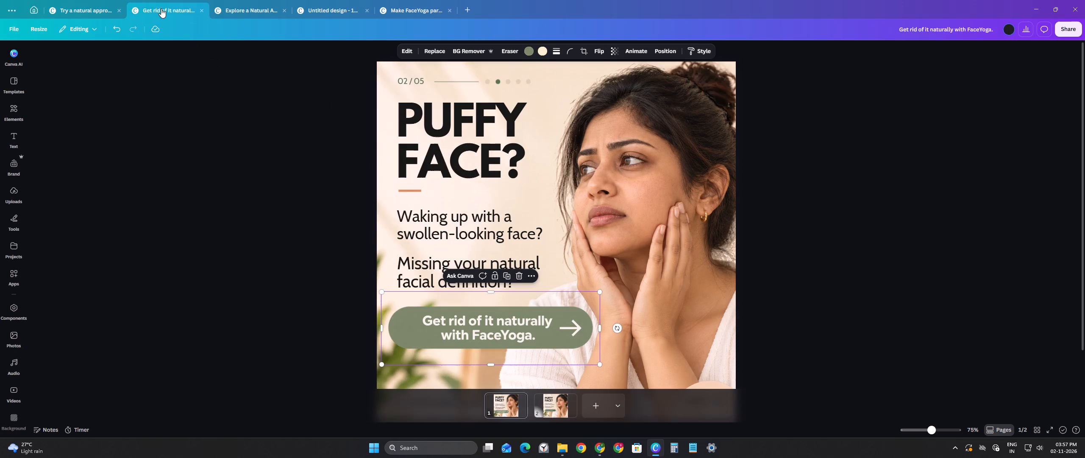
click(275, 13)
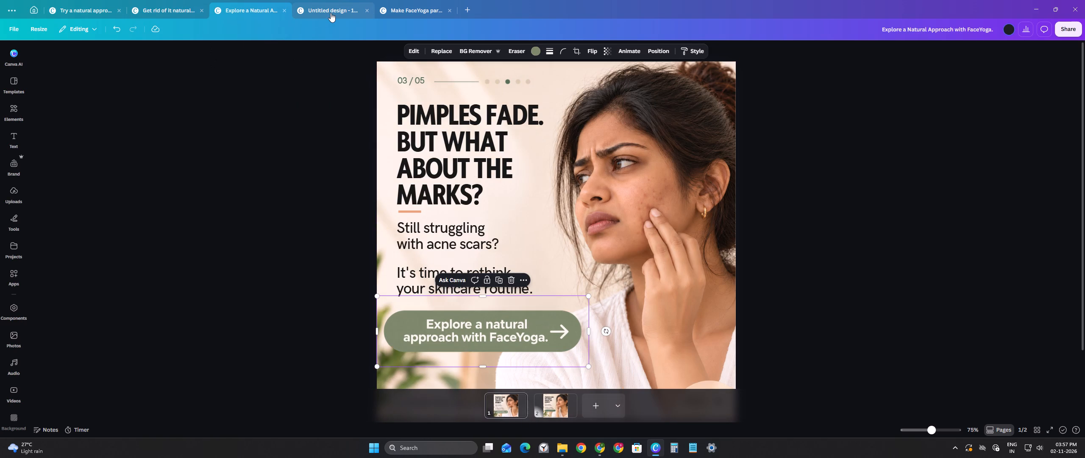
click(331, 13)
On slide 05/05, slightly enlarge the "Want a Fresher, More Radiant-Looking Face?" text.
click(406, 13)
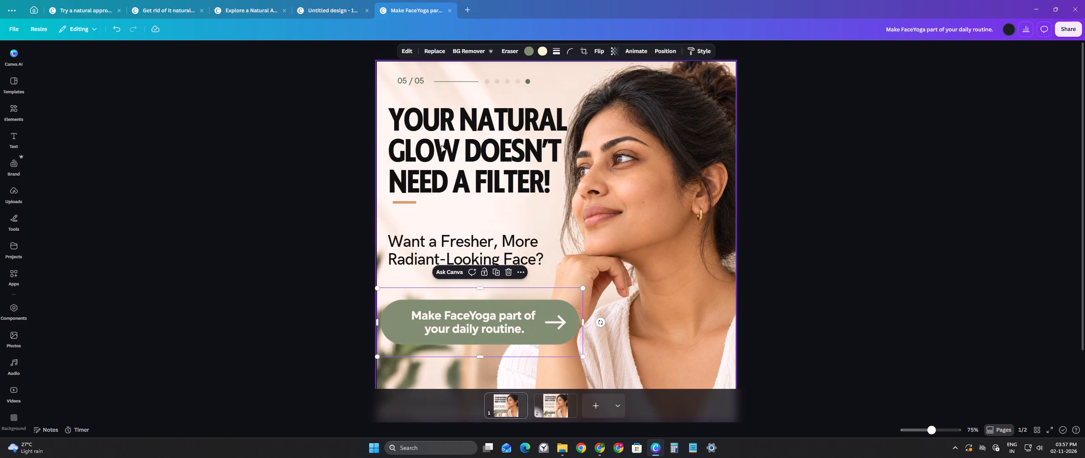
click(462, 251)
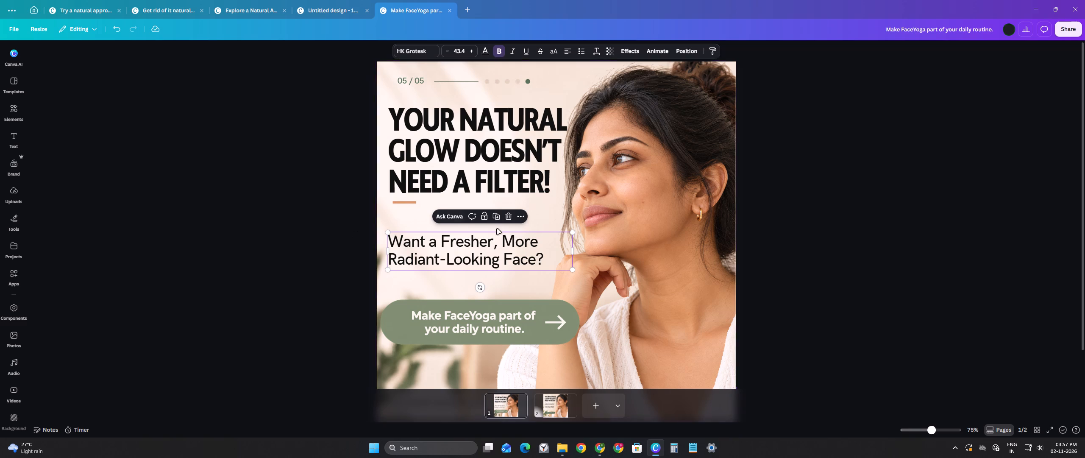
click(478, 255)
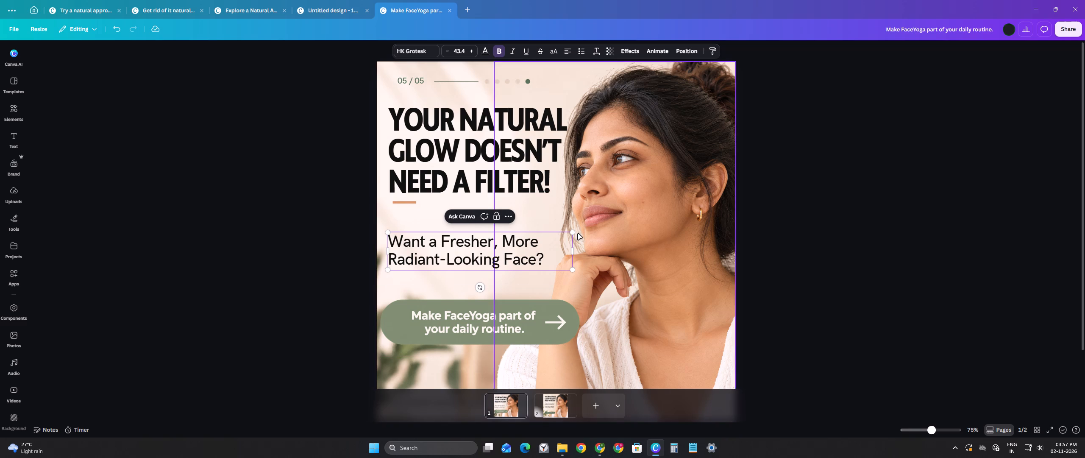
drag(571, 232, 581, 229)
click(213, 257)
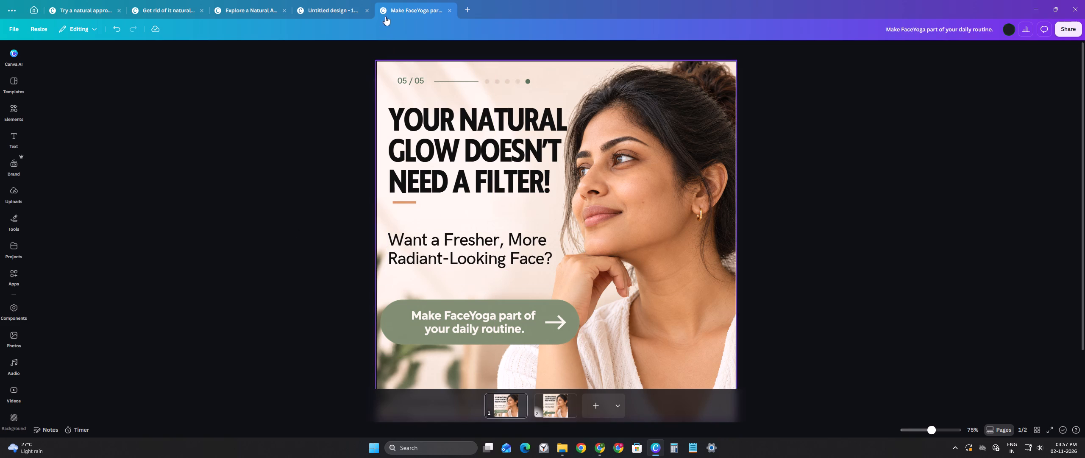
On slide 03/05, enlarge the "It's time to rethink your skincare routine." and "Still struggling with acne scars?" texts.
click(339, 11)
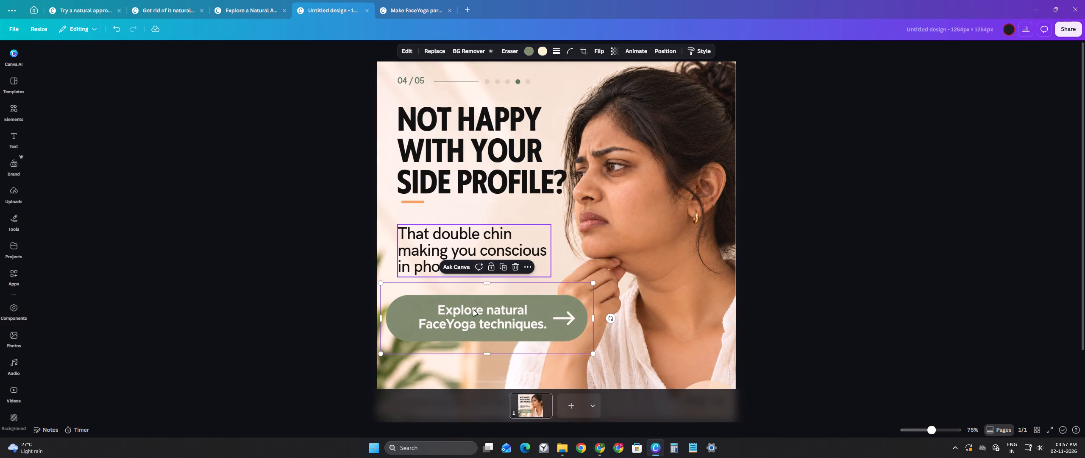
click(473, 310)
click(251, 268)
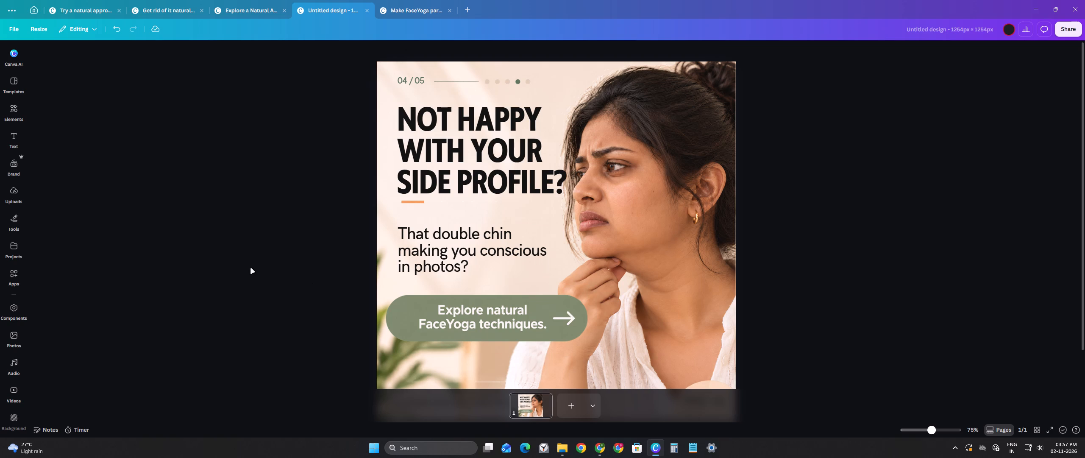
click(259, 8)
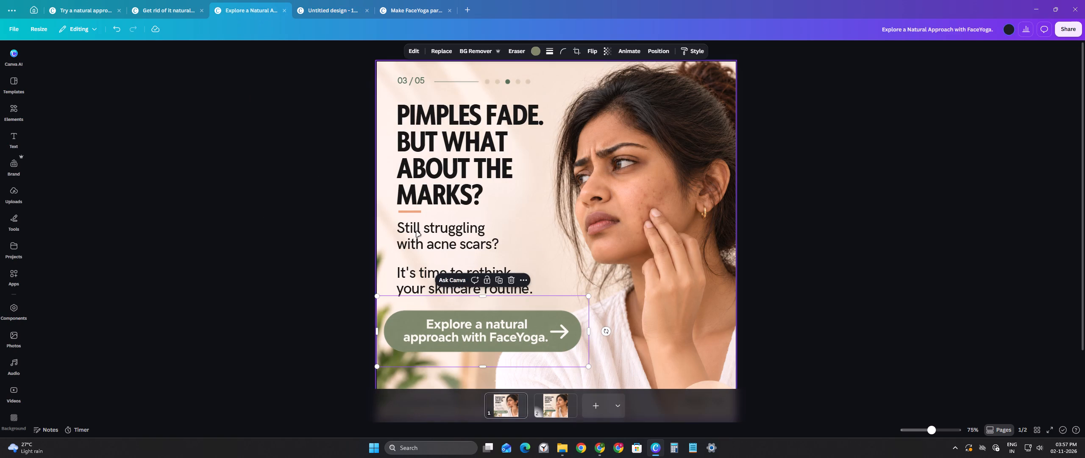
click(417, 280)
drag(537, 264, 541, 265)
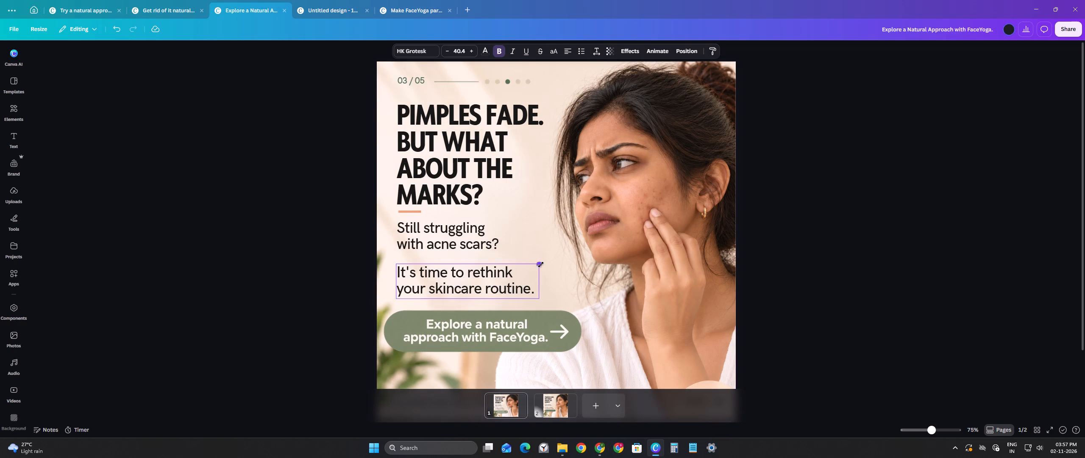
drag(541, 265, 548, 263)
click(444, 235)
drag(503, 220, 509, 219)
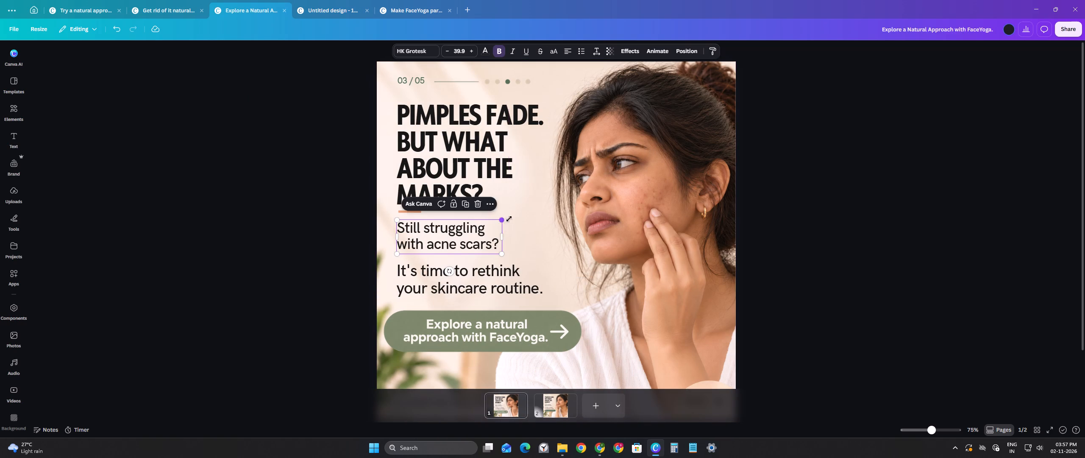
drag(509, 219, 519, 217)
Enlarge the call-to-action button on slide 03/05 slightly more.
click(480, 330)
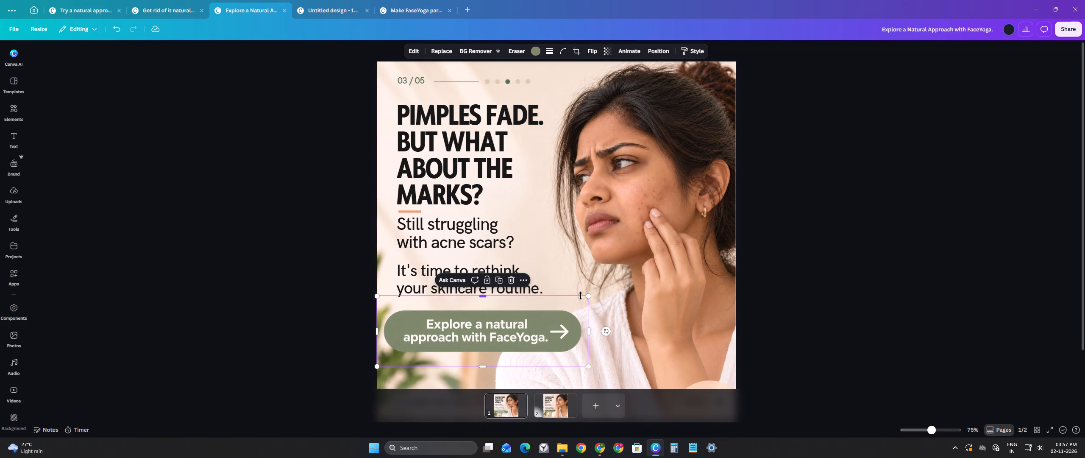
drag(588, 297, 598, 296)
On slide 01/05, slightly enlarge the "Try a natural approach with FaceYoga." button.
click(83, 37)
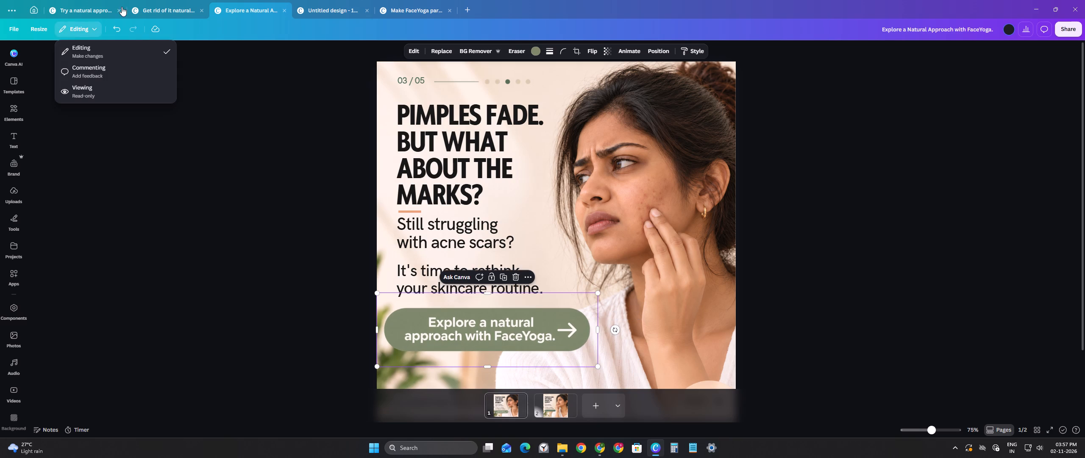
click(168, 0)
click(169, 2)
click(170, 9)
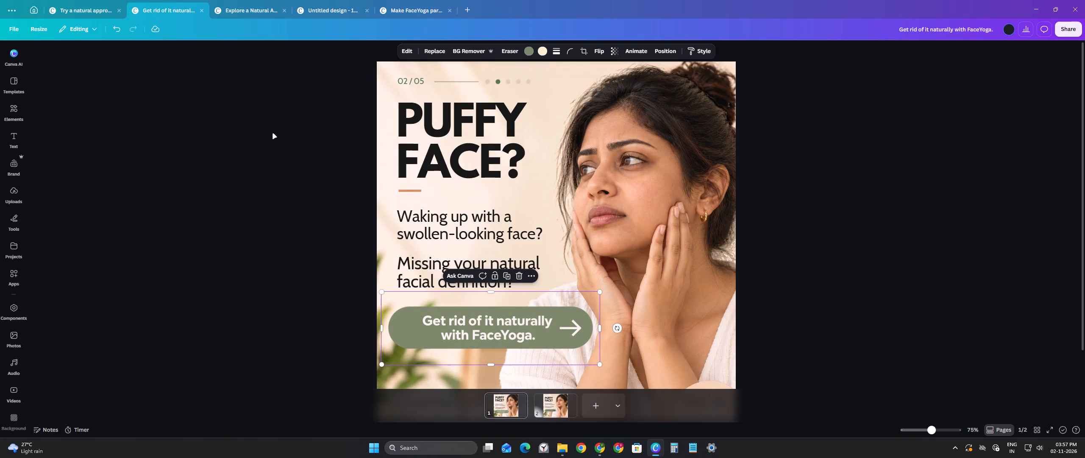
click(461, 327)
click(412, 267)
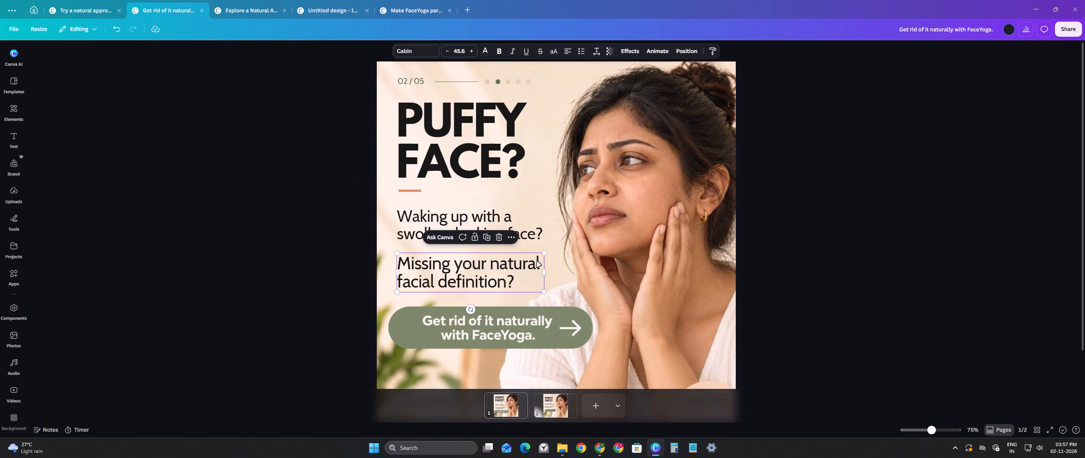
click(88, 7)
click(451, 320)
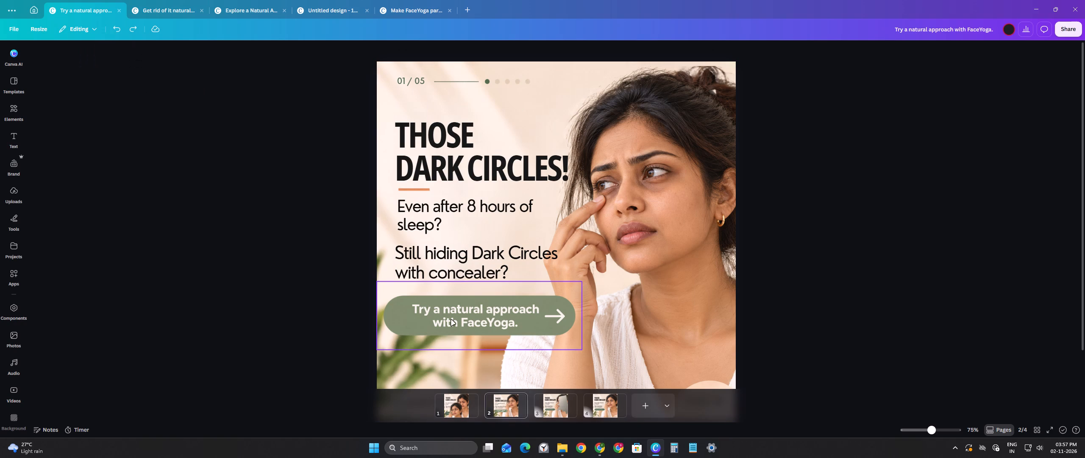
drag(581, 282, 587, 281)
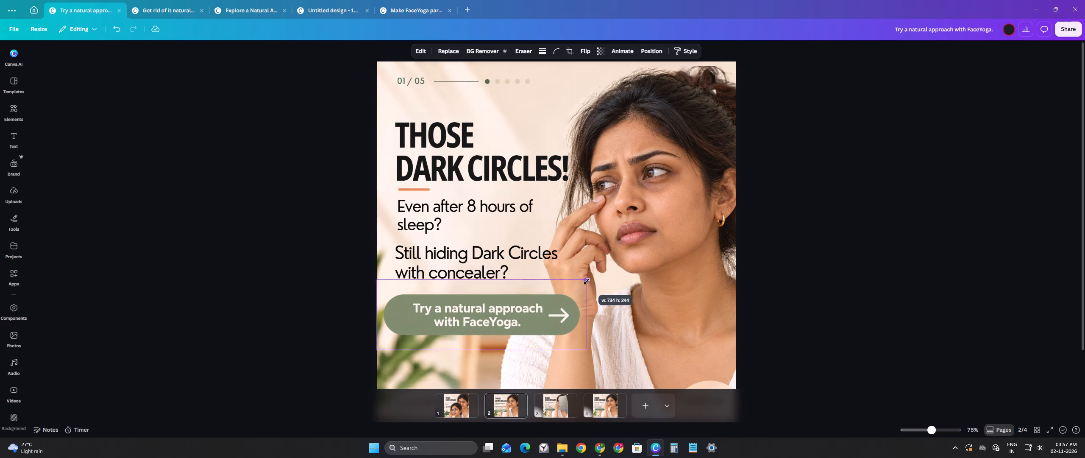
drag(587, 281, 590, 280)
click(203, 279)
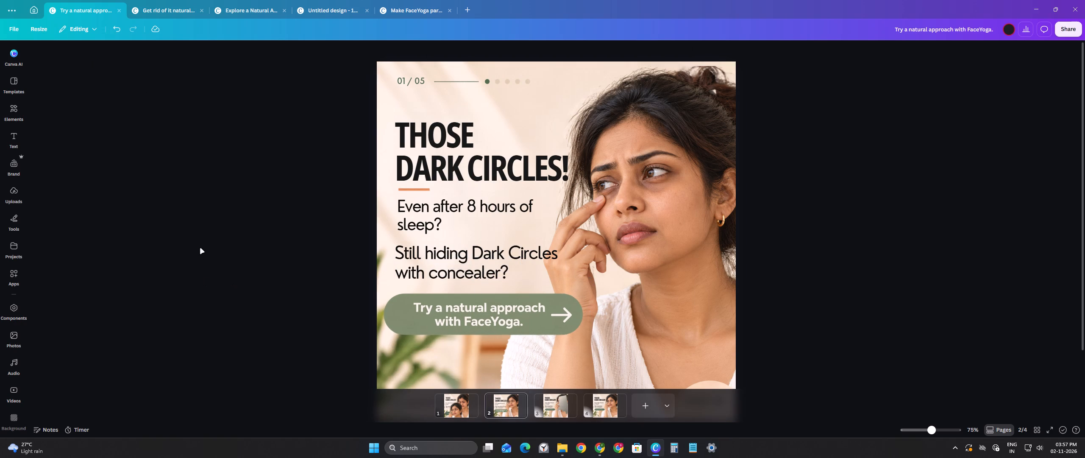
Download slide 01/05 as a PNG and save it in Downloads as "Page 1 Edited".
click(1060, 28)
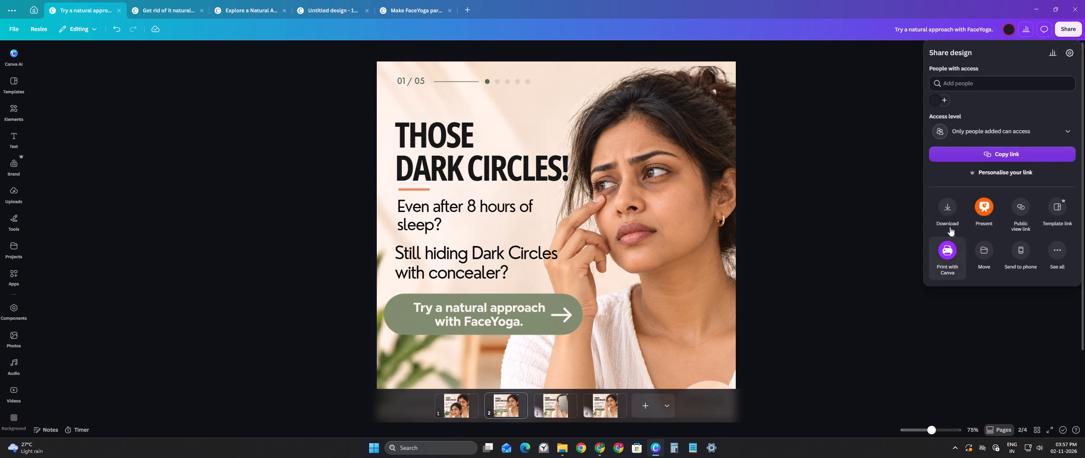
click(950, 209)
click(1017, 227)
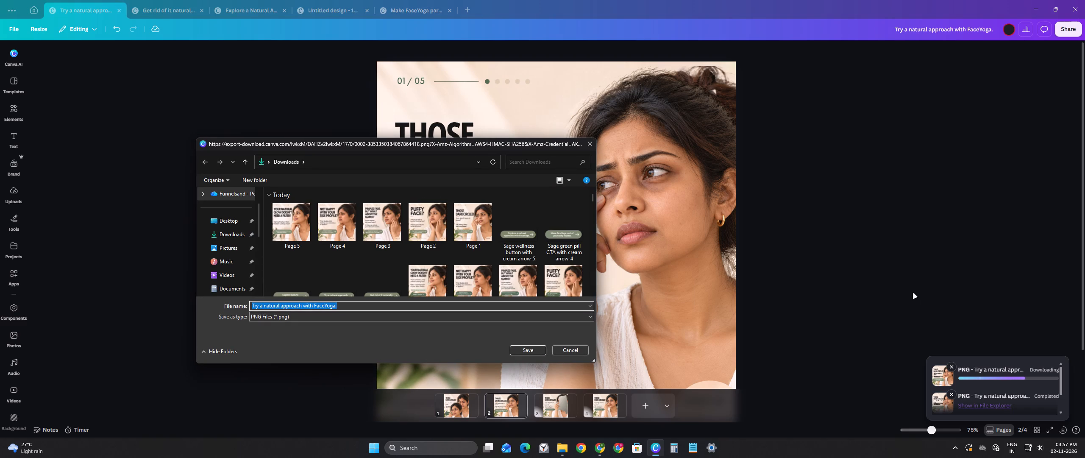
text(Page)
key(space)
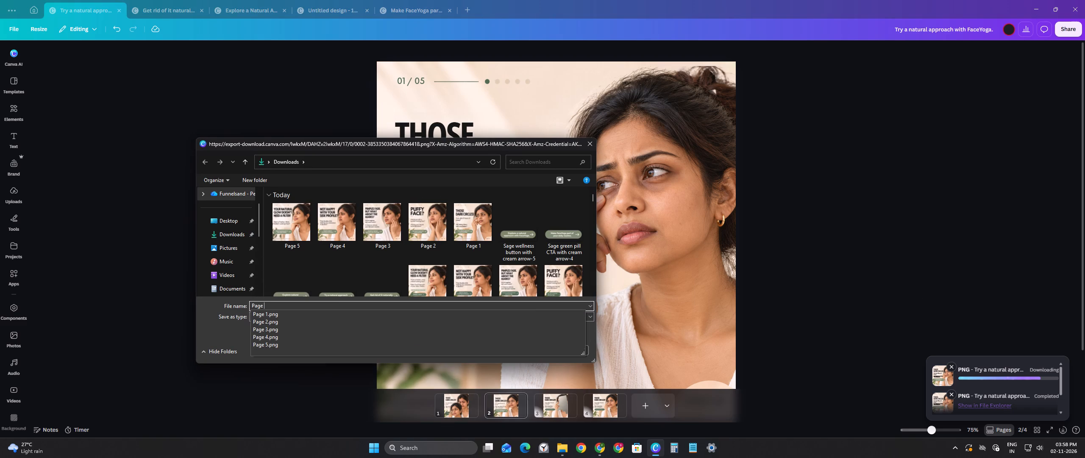
text(1)
key(space)
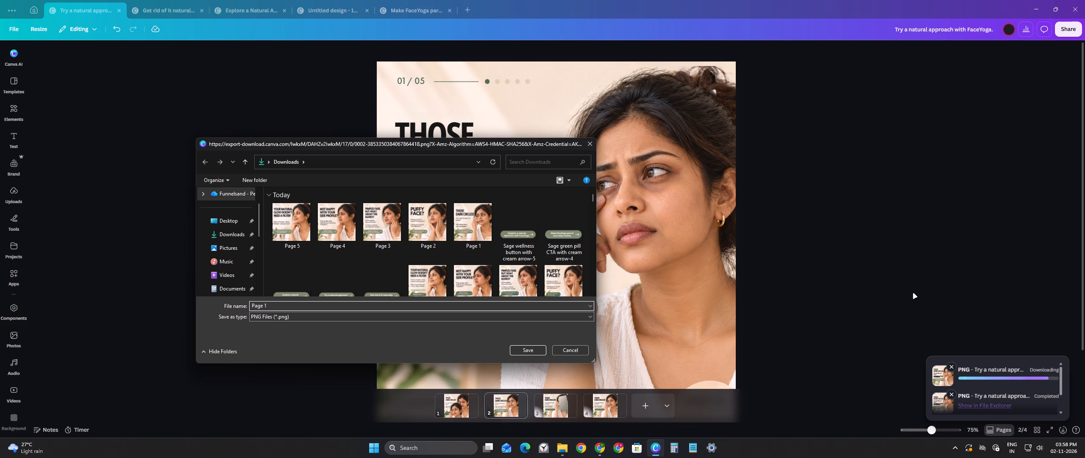
text(Edited)
key(Return)
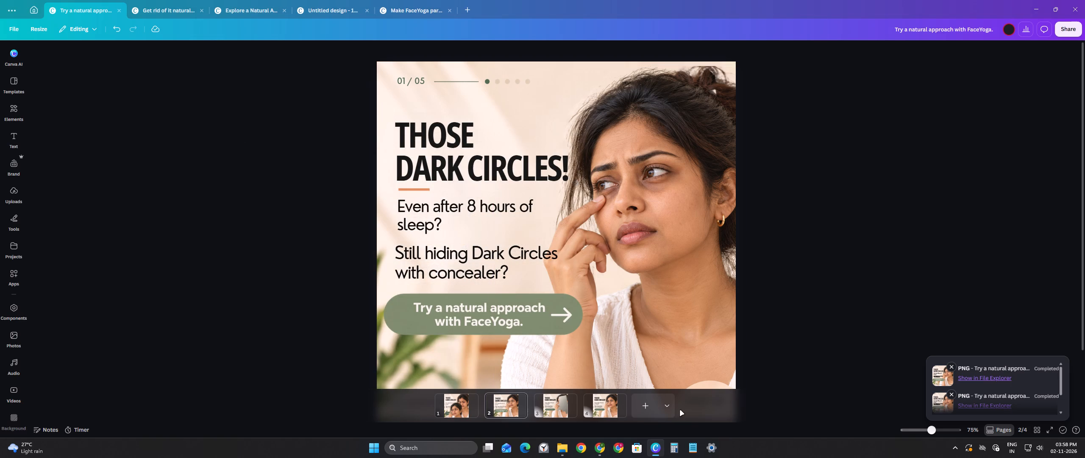
Switch to File Explorer and select the "Page 1 Edited" image in the Downloads folder.
click(563, 457)
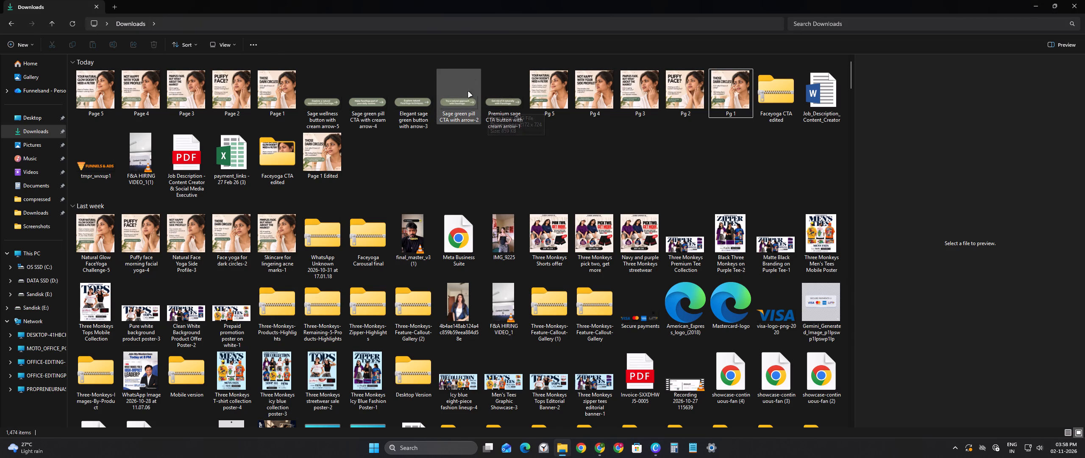
key(alt+Tab)
key(alt+Tab)
click(306, 157)
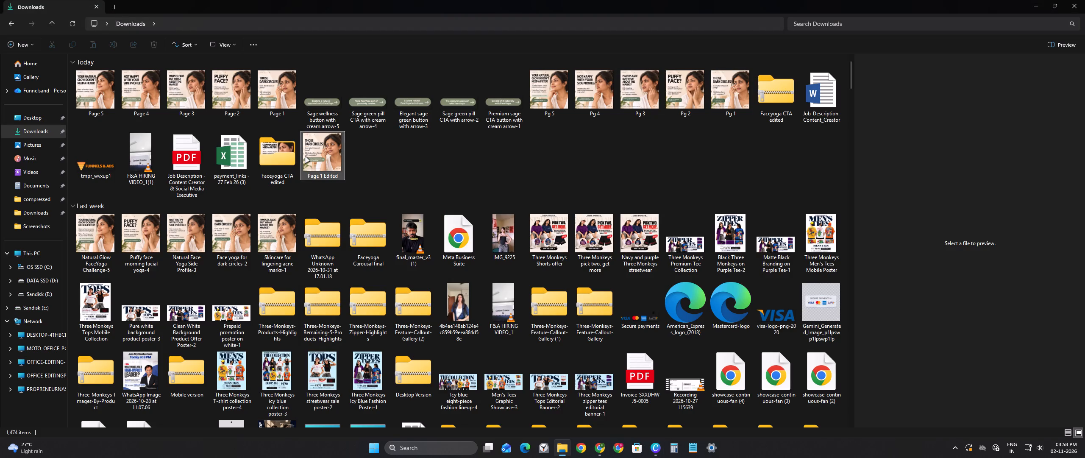
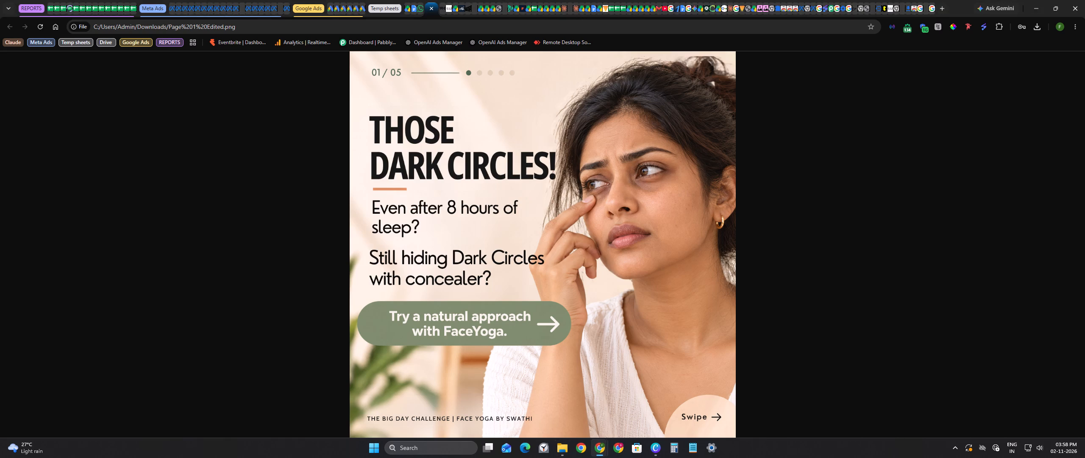
Switch to Canva and move the "Try a natural approach with FaceYoga." button on slide 01/05 lower, away from the concealer question.
key(alt+Tab)
click(470, 298)
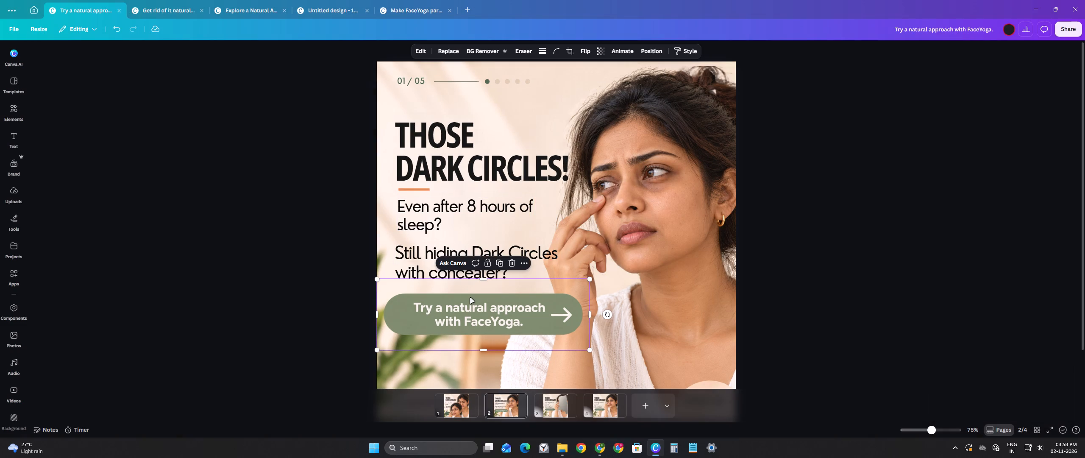
key(Down)
key(Down)
click(303, 298)
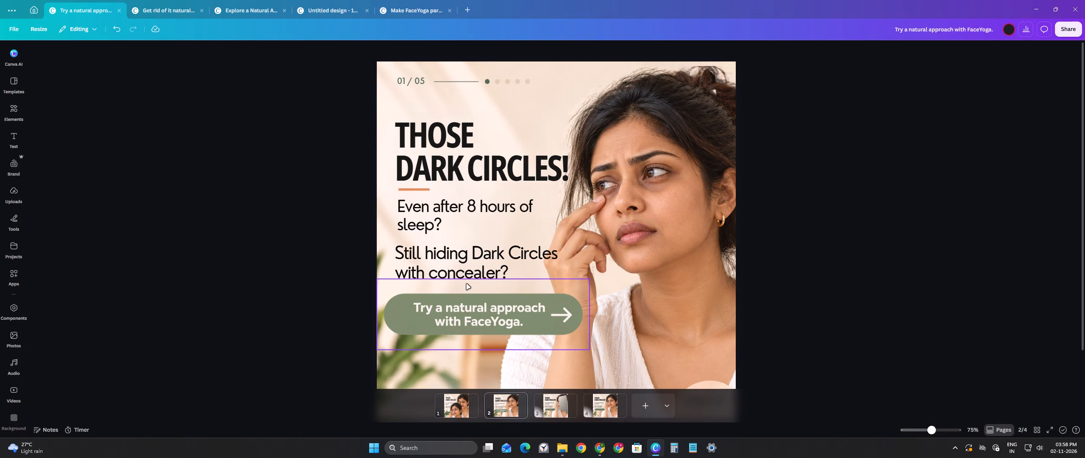
click(256, 307)
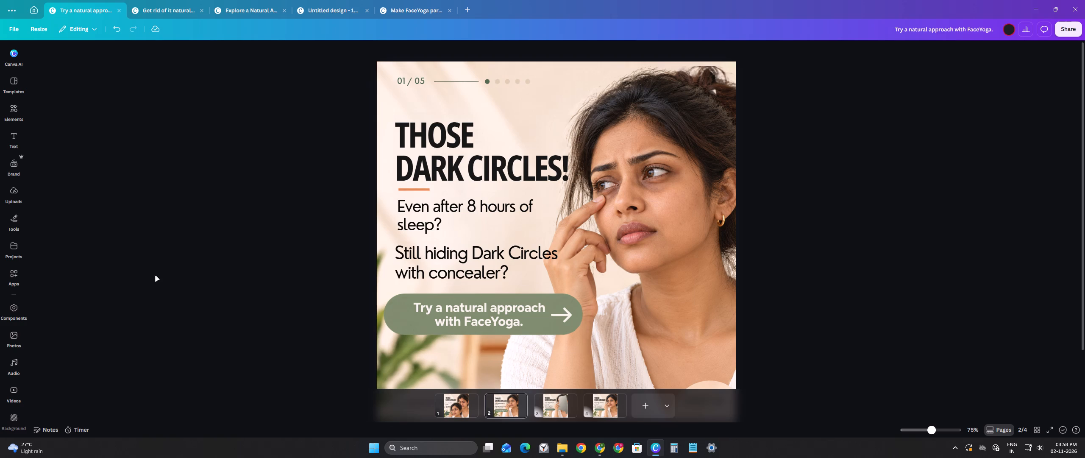
scroll(362, 276, down, 4)
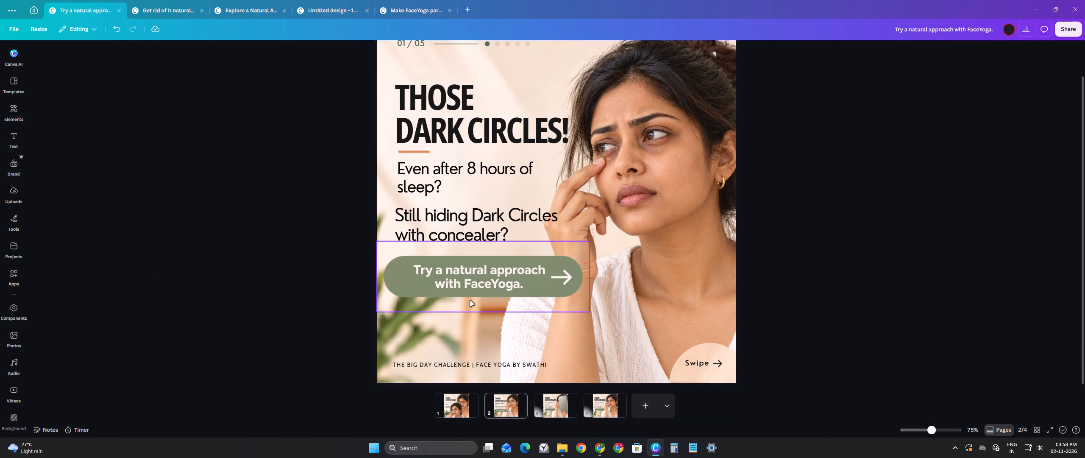
click(471, 287)
drag(543, 282, 547, 300)
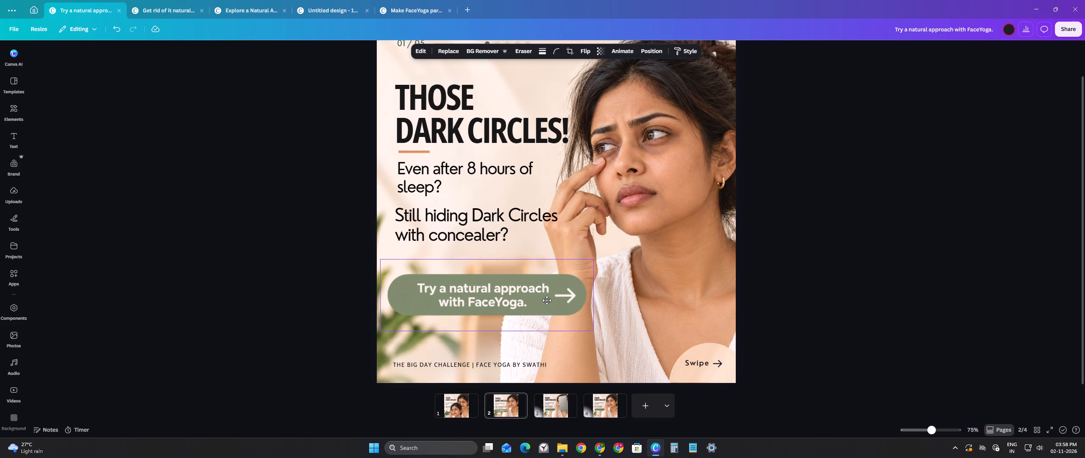
drag(547, 300, 544, 301)
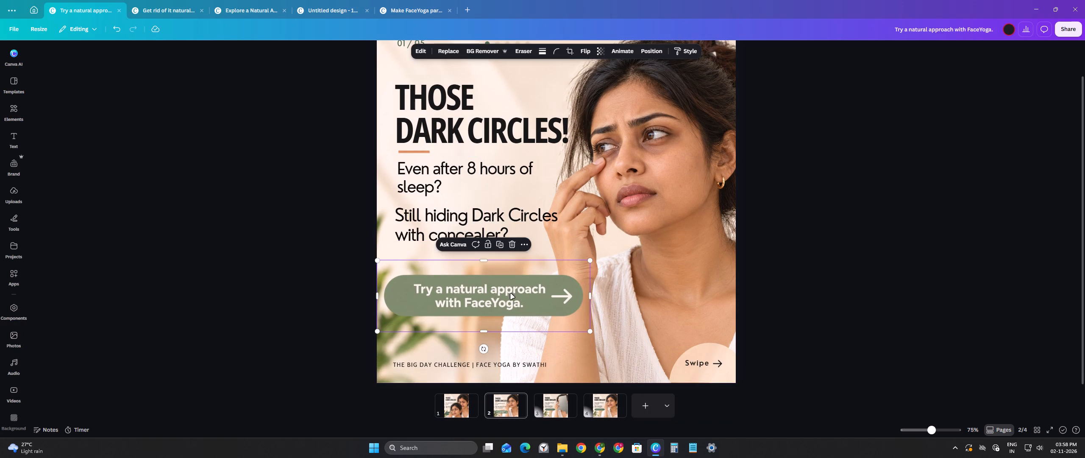
click(285, 235)
Even out the spacing by shifting "Still hiding Dark Circles with concealer?" slightly down and the sage green button slightly up.
click(442, 231)
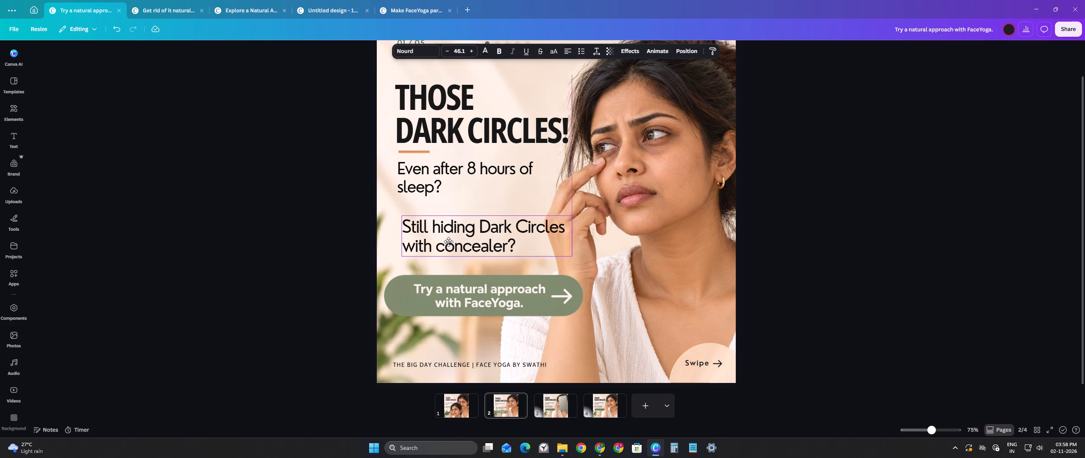
drag(446, 293, 446, 284)
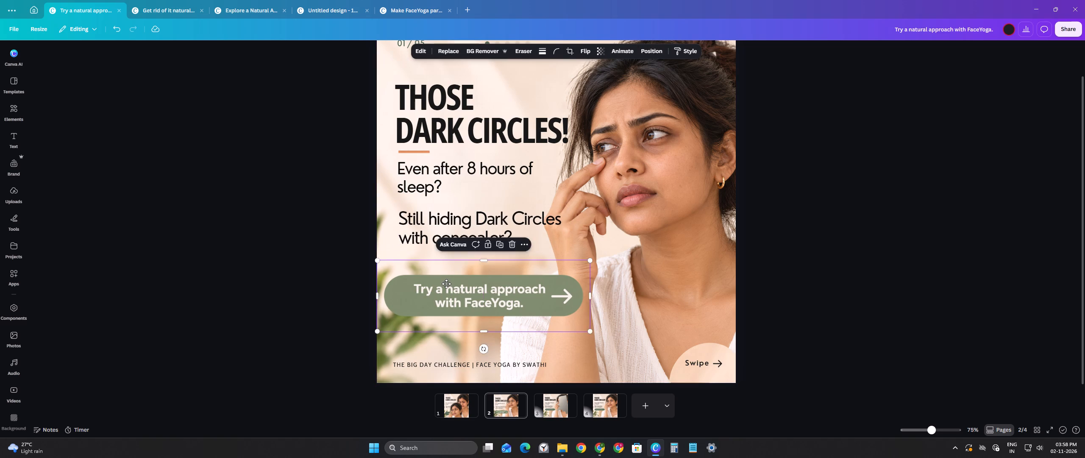
drag(446, 284, 448, 283)
click(242, 302)
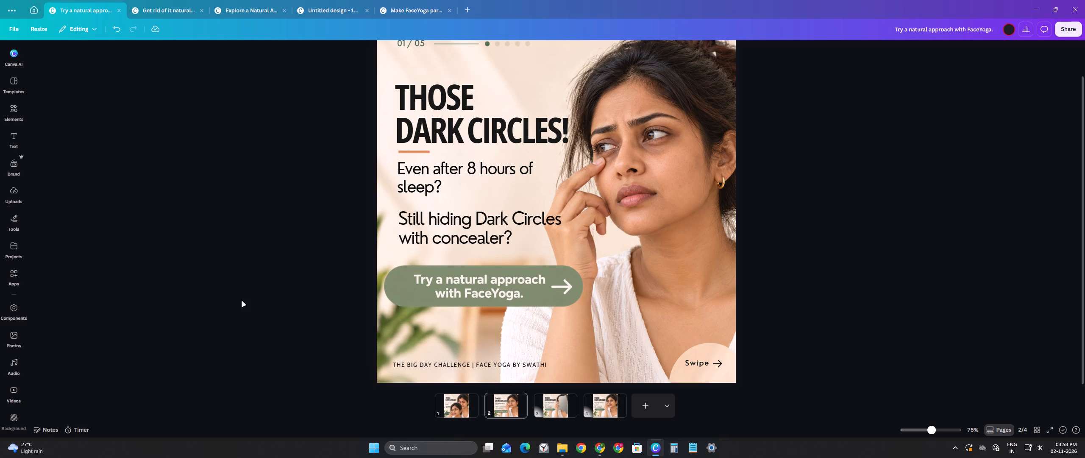
Slightly enlarge the "Try a natural approach with FaceYoga." button and settle it just below the concealer question.
click(474, 292)
drag(591, 321, 602, 333)
drag(504, 295, 504, 299)
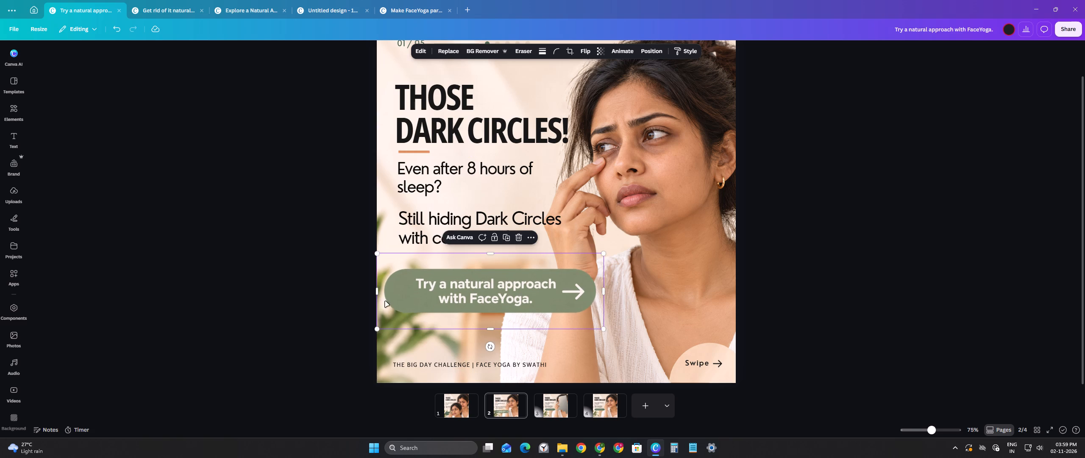
click(259, 276)
Compare the adjusted slide 01/05 with the earlier "Page 1 Edited" export open in Chrome, checking button size and text spacing.
key(alt+Tab)
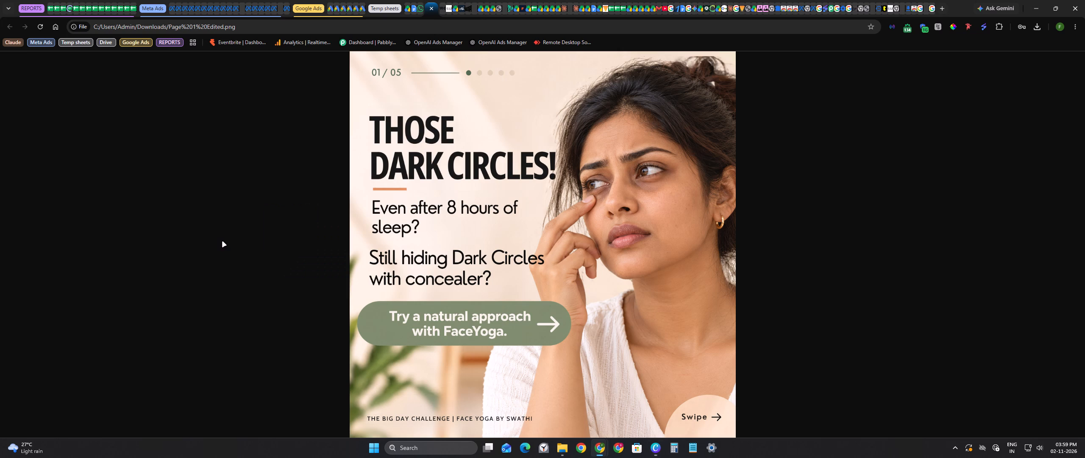
key(alt+Tab)
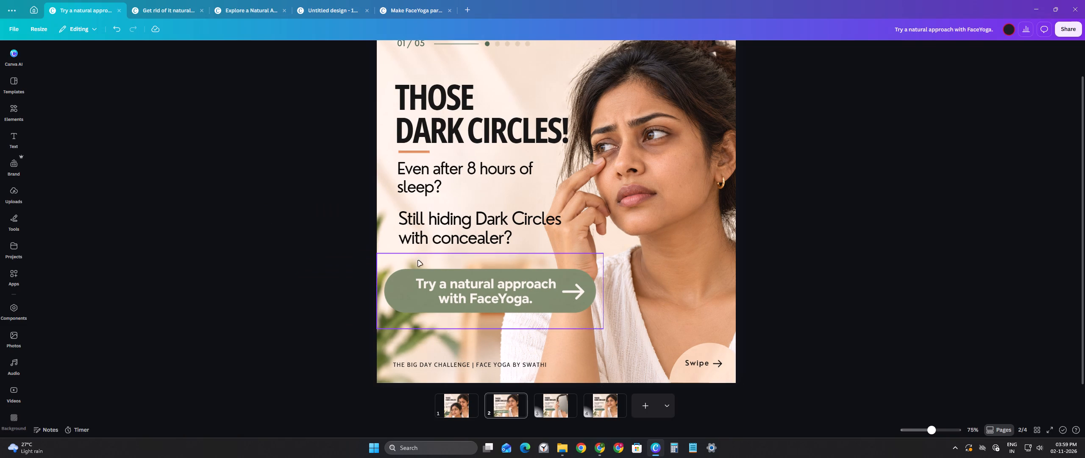
key(alt+Tab)
key(alt+Tab)
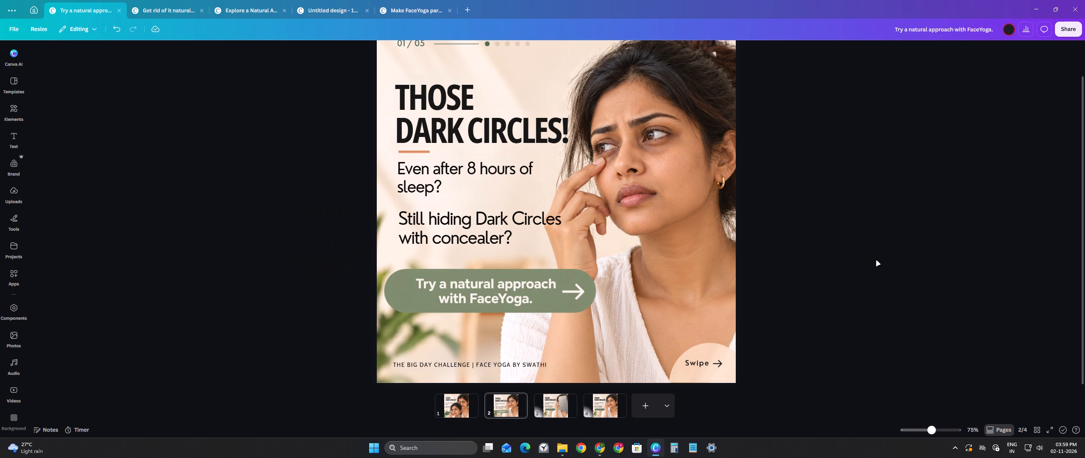
key(alt+Tab)
key(alt+Tab)
key(alt+Tab)
key(alt+Tab)
Start a new download of the revised slide 01/05.
click(946, 204)
click(1066, 34)
click(946, 210)
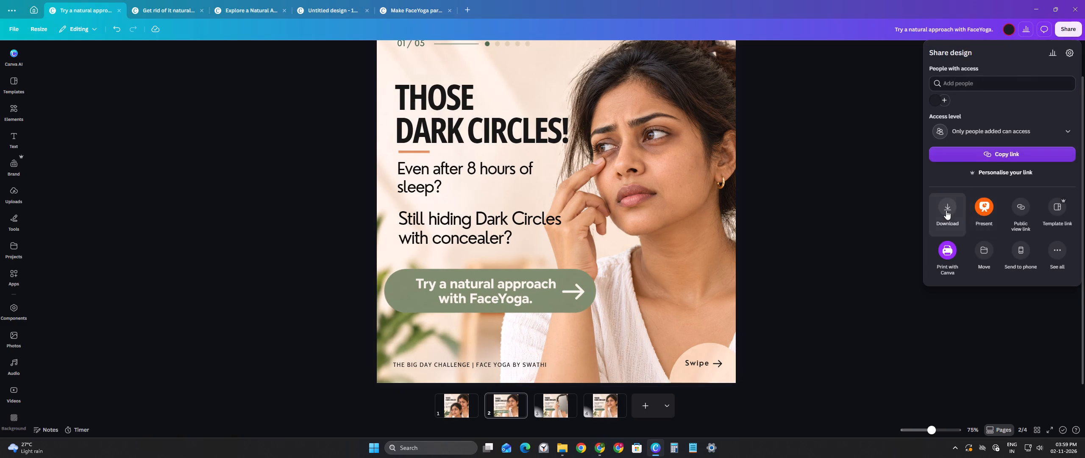
click(999, 229)
Switch to File Explorer and delete the outdated "Page 1 Edited" image from the Downloads folder.
key(alt+Tab)
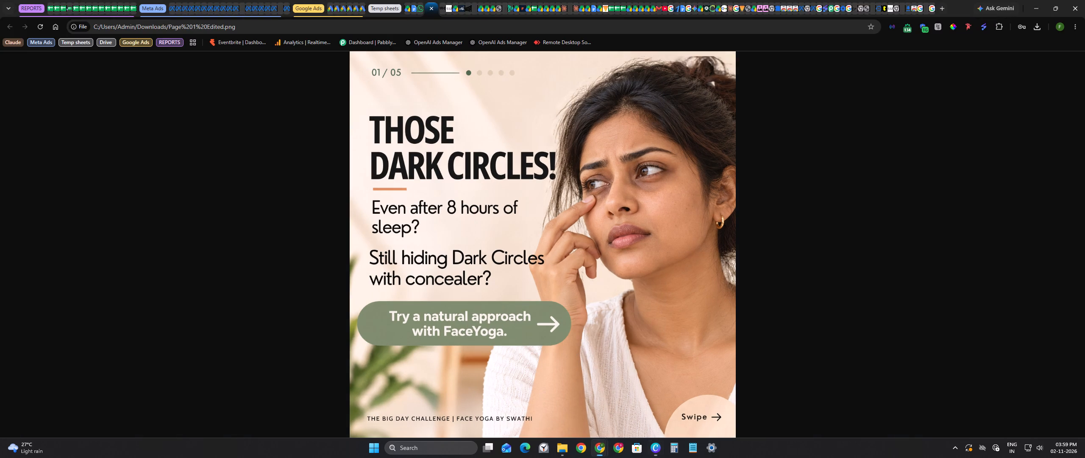
key(alt+Tab)
key(alt+Tab)
click(339, 167)
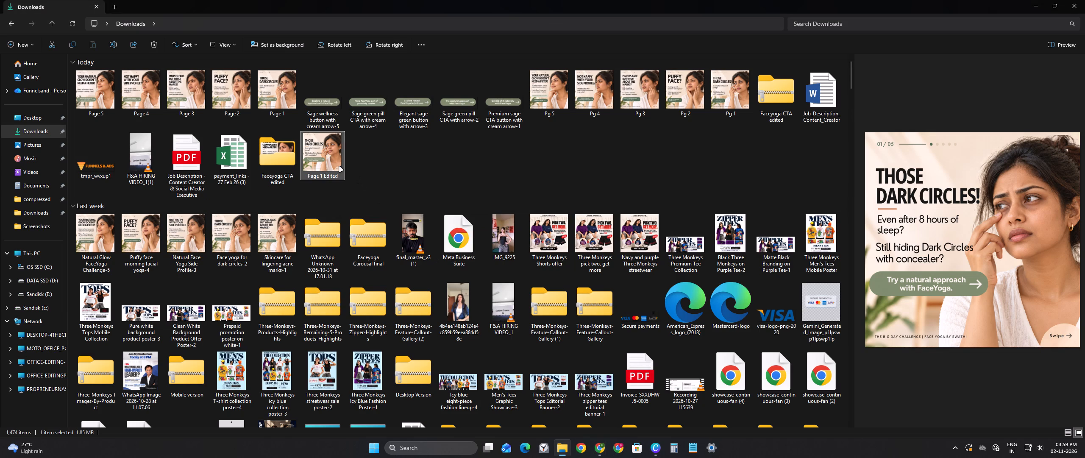
key(Delete)
key(alt+Tab)
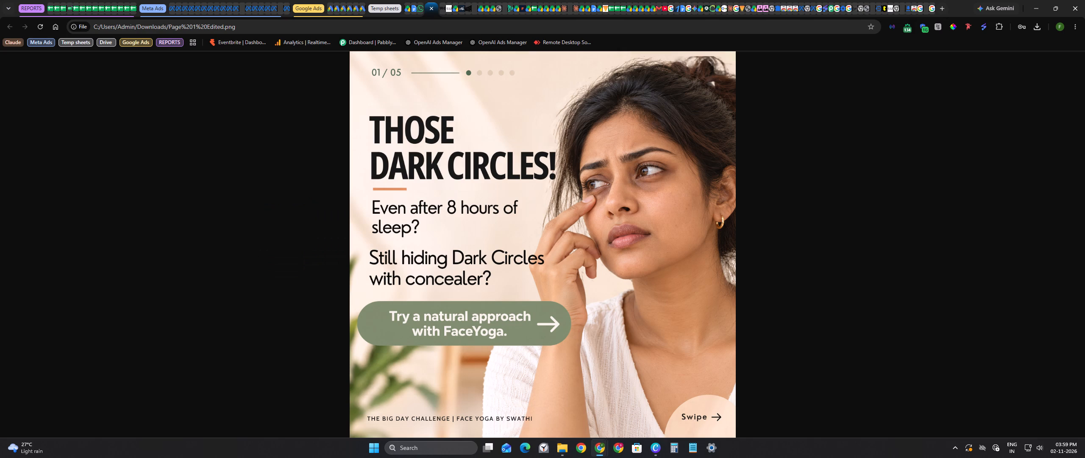
key(alt+Tab)
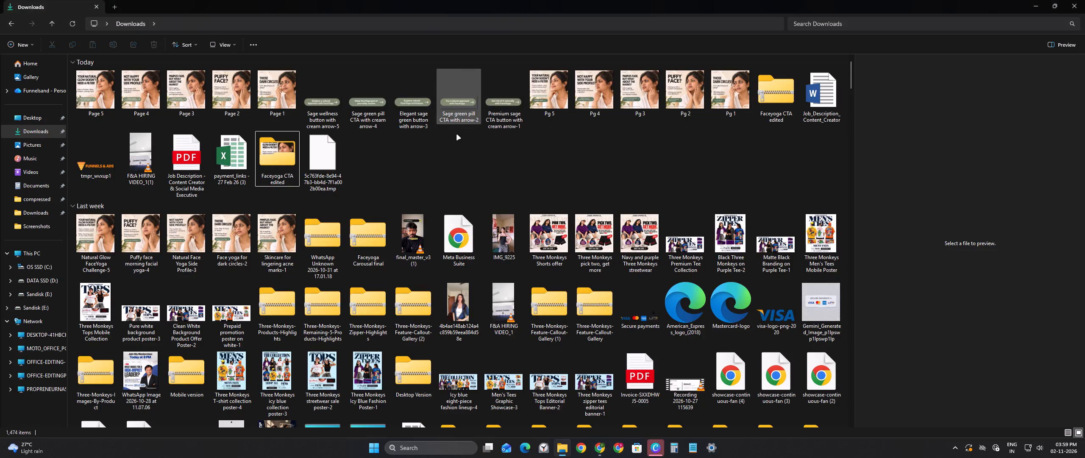
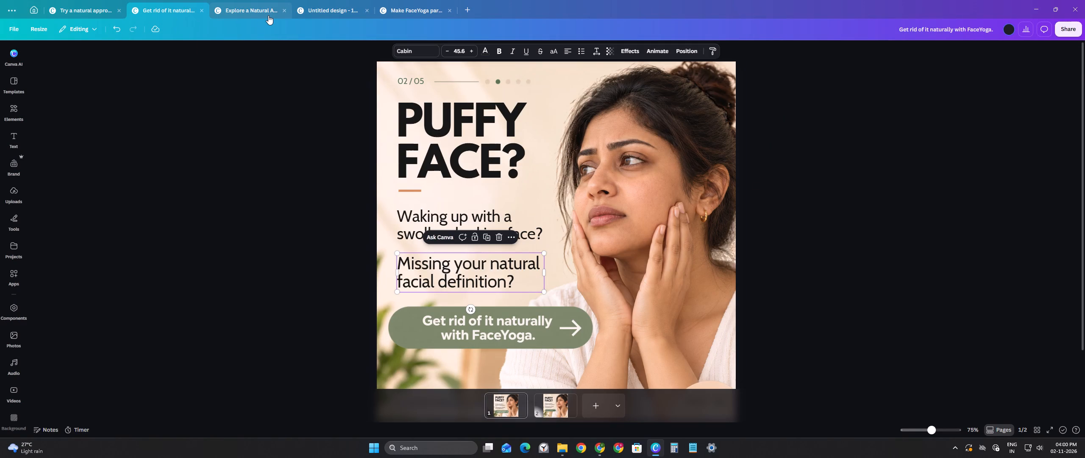
Review the revised slides 01/05 to 04/05 in turn, comparing button size and text spacing across them.
click(268, 15)
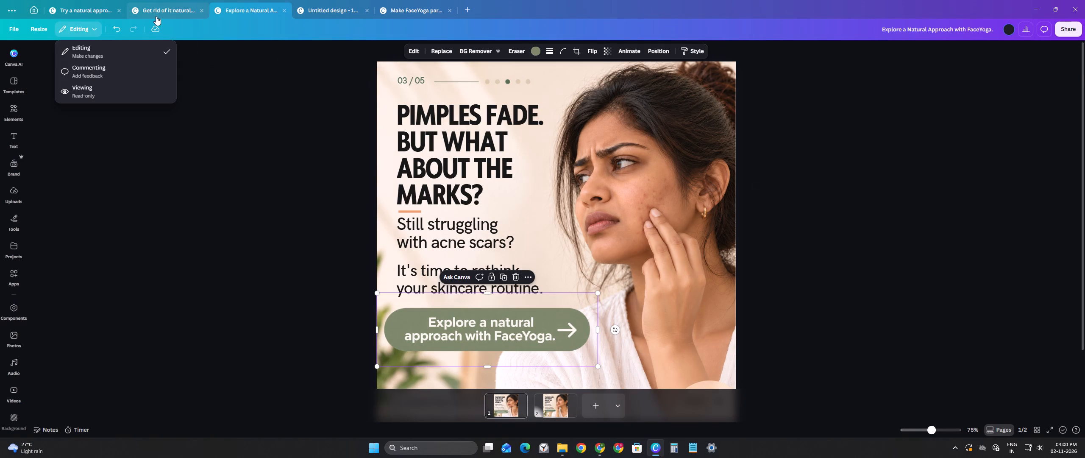
click(156, 10)
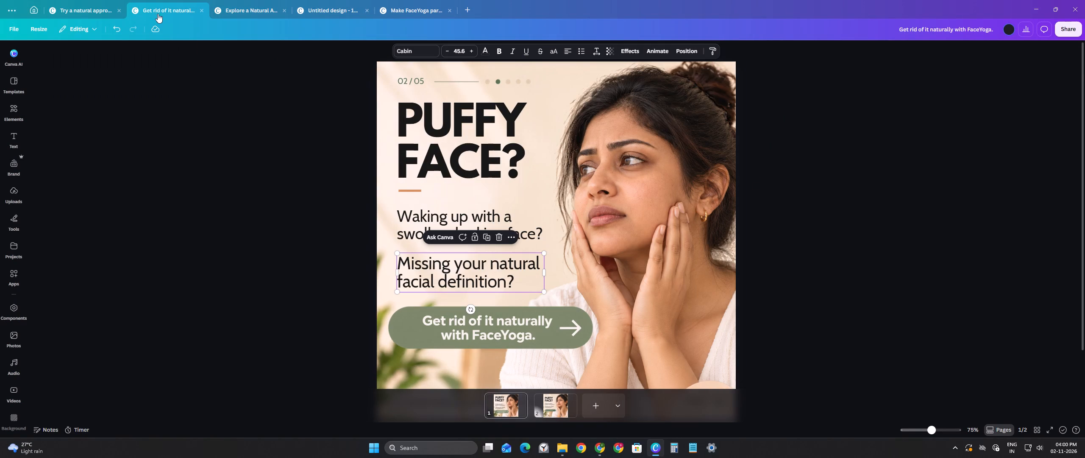
click(93, 13)
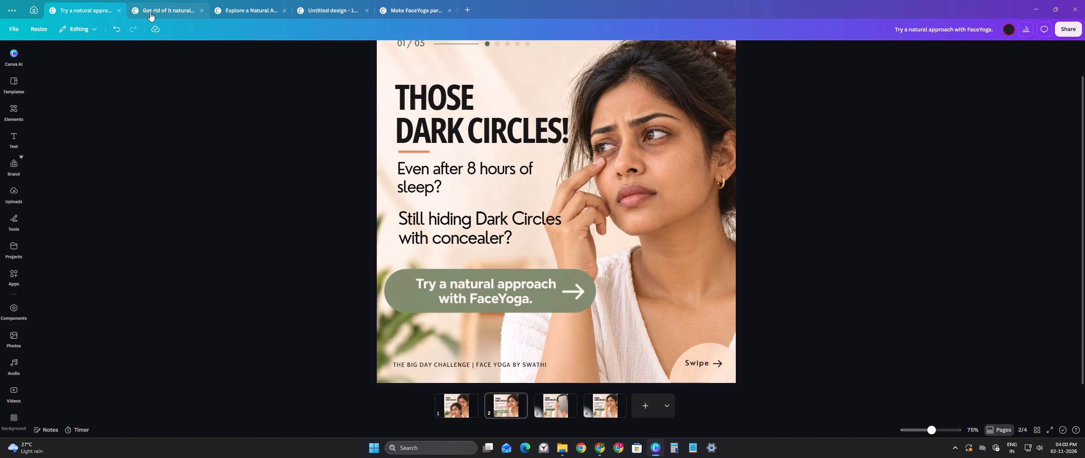
click(150, 12)
scroll(213, 169, down, 4)
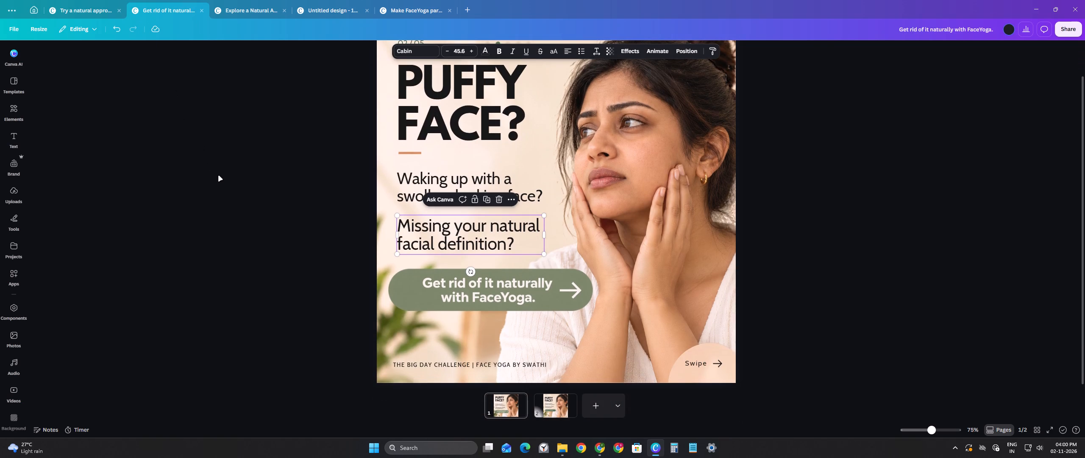
click(261, 6)
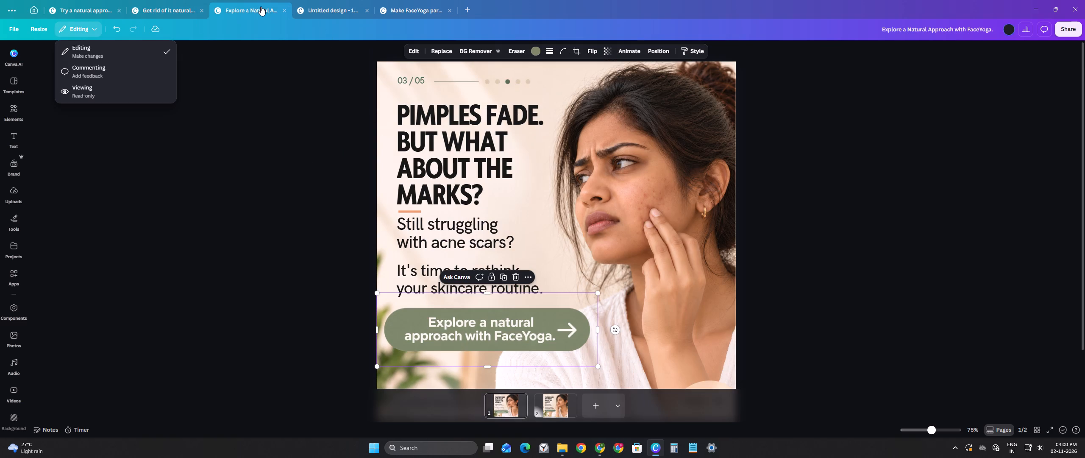
click(337, 8)
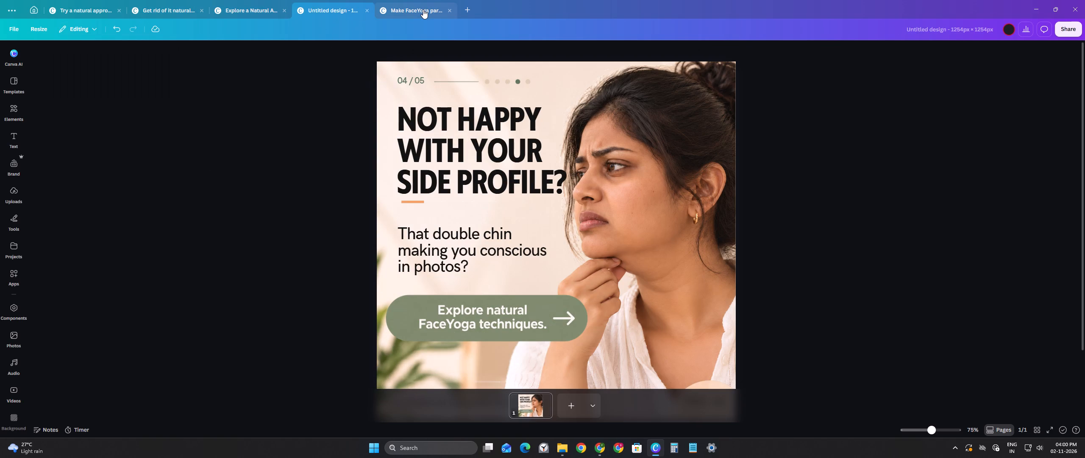
scroll(350, 162, down, 5)
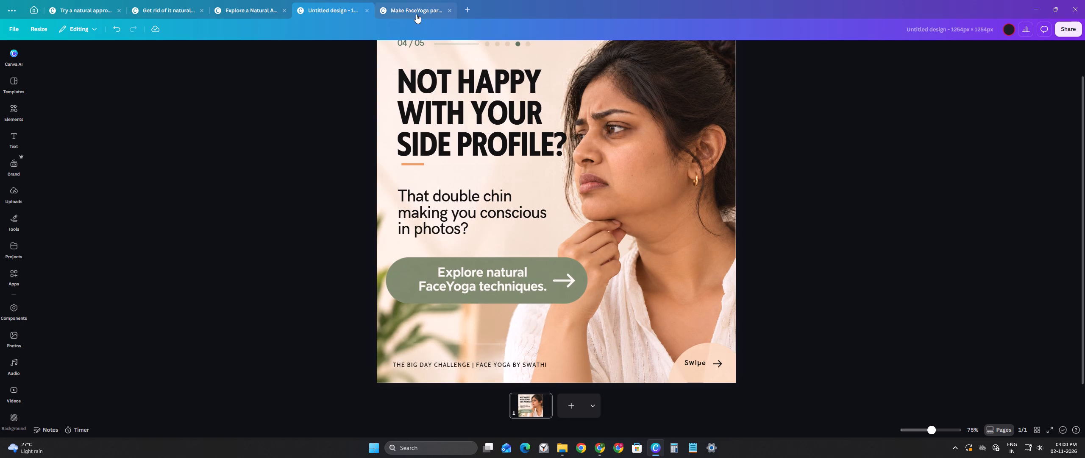
On slide 05/05, slightly enlarge the "Want a Fresher, More Radiant-Looking Face?" text and the "Make FaceYoga part of your daily routine." button.
click(406, 7)
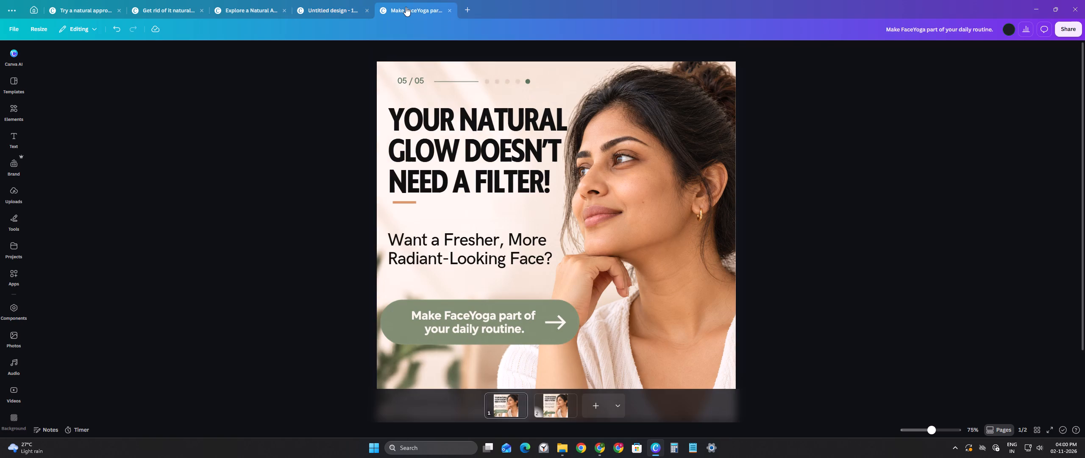
scroll(294, 254, down, 4)
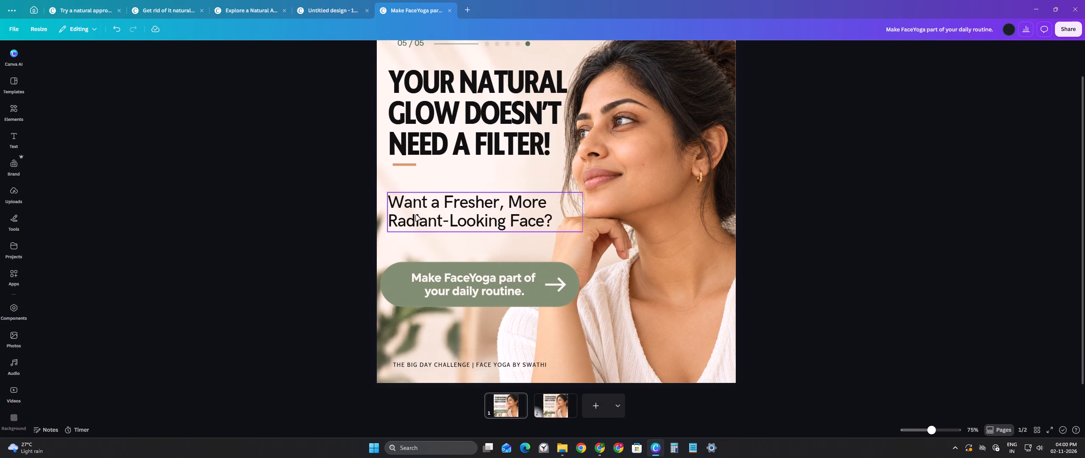
click(416, 215)
drag(582, 234, 589, 242)
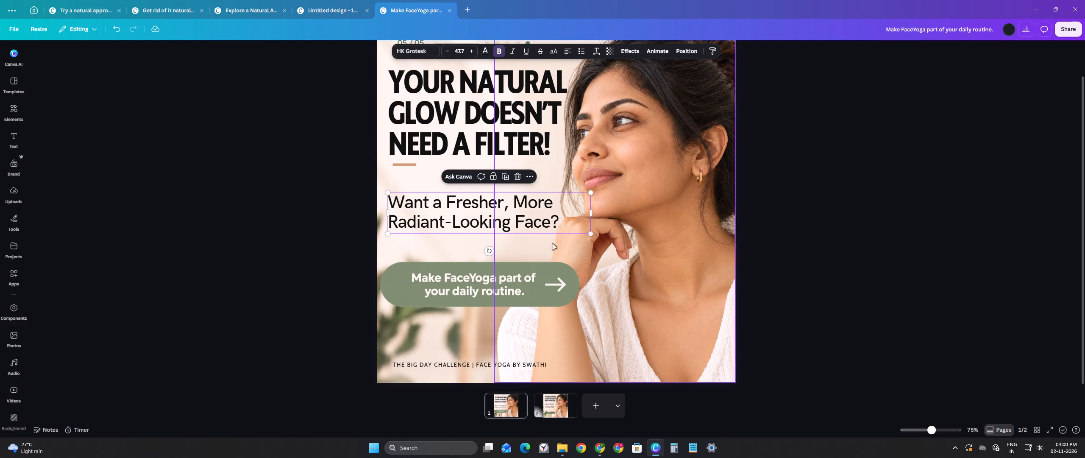
click(469, 281)
drag(585, 251, 597, 248)
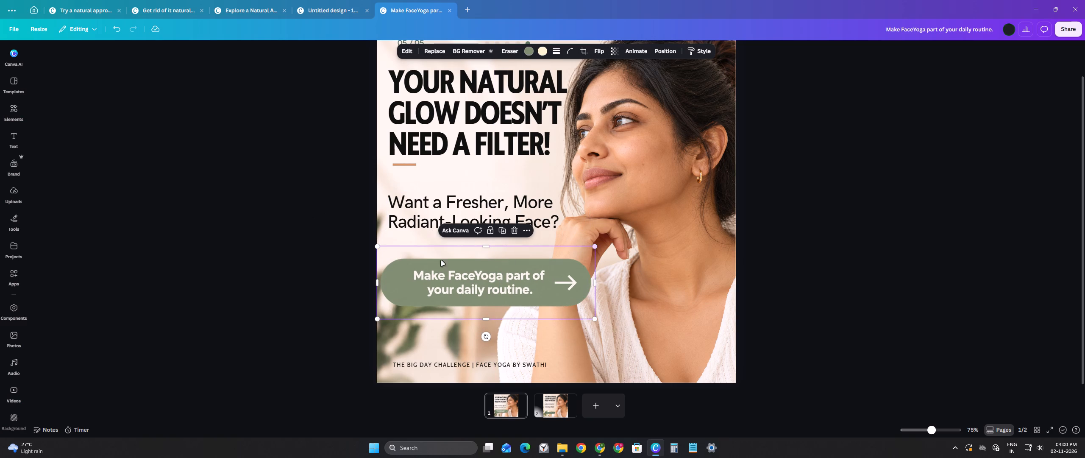
click(316, 264)
scroll(335, 254, up, 3)
scroll(335, 254, down, 1)
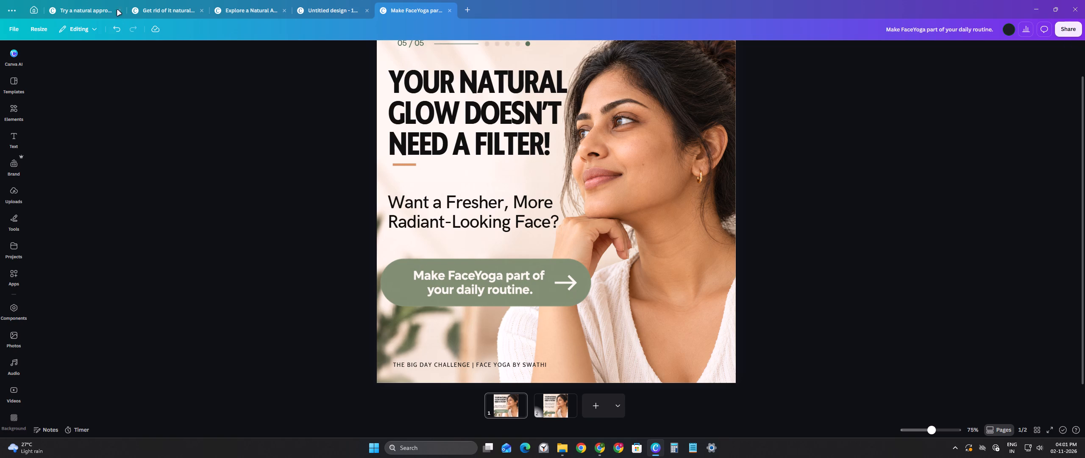
Download slide 02/05, "Puffy Face?", as a PNG named "Page 2 Edited" in the Downloads folder.
click(103, 5)
click(139, 3)
click(1063, 35)
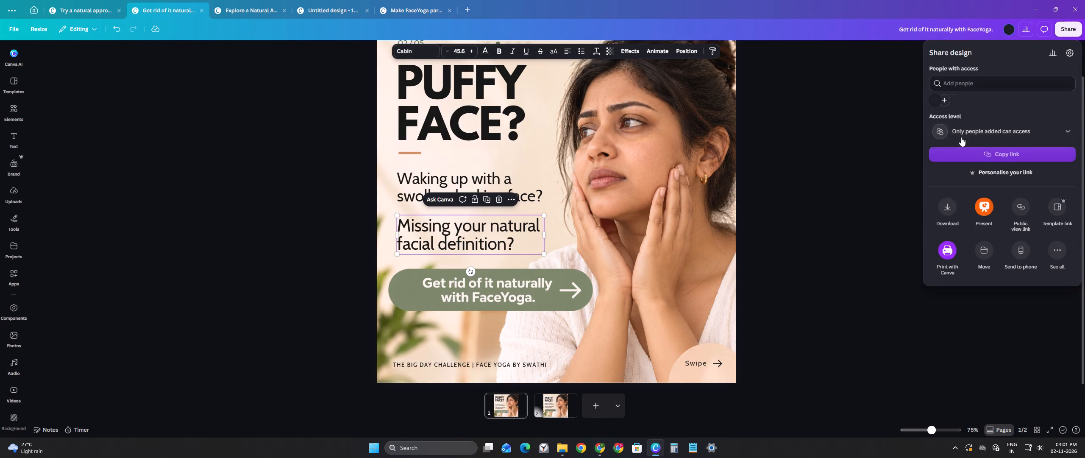
click(946, 220)
click(979, 224)
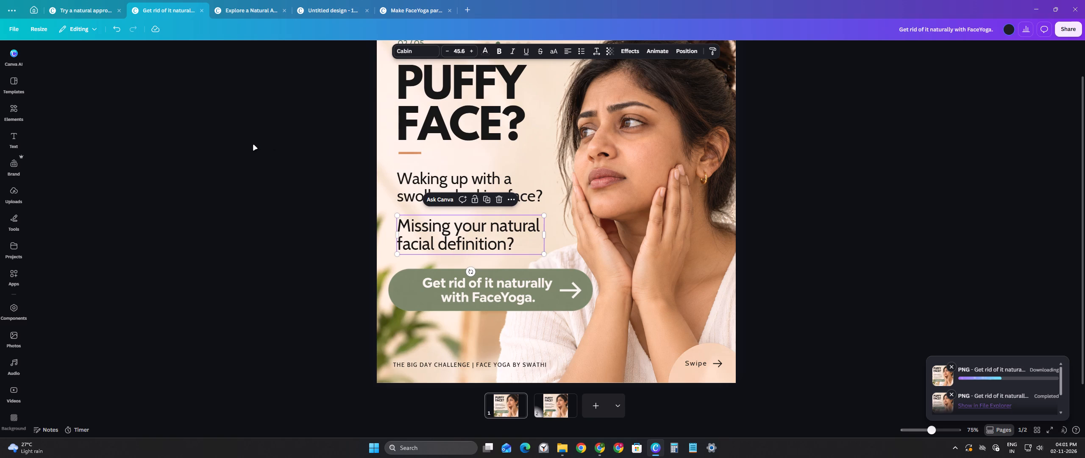
text(Page 2)
key(space)
text(Editeed)
key(BackSpace)
key(Delete)
key(BackSpace)
key(d)
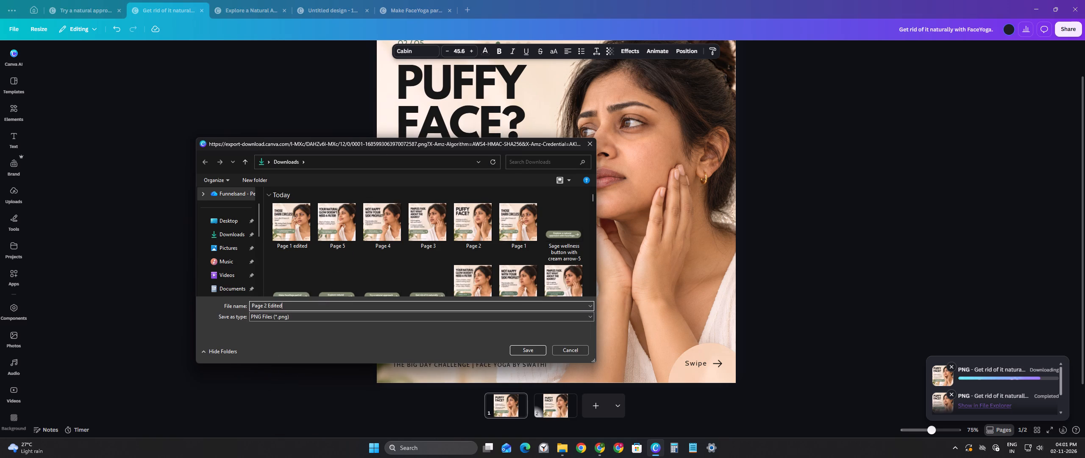
key(Return)
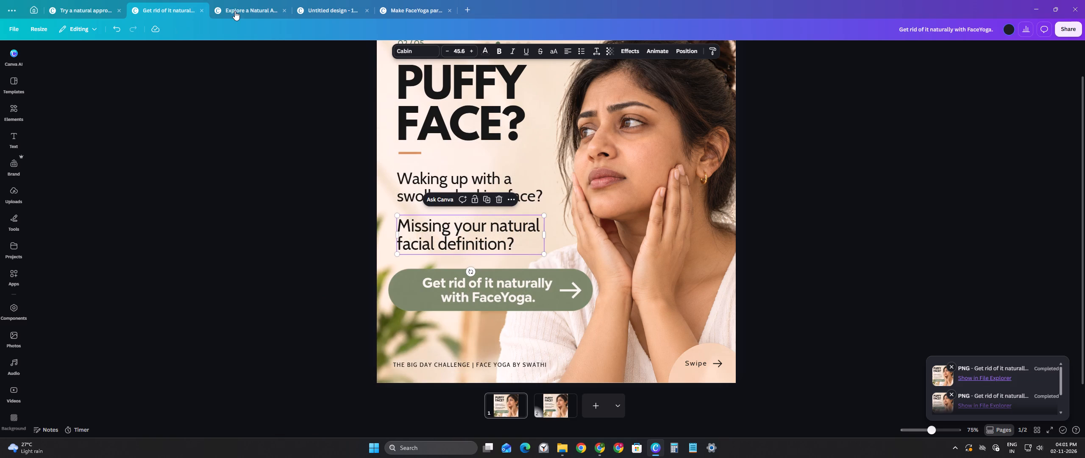
Download slide 03/05, "Pimples fade. But what about the marks?", as a PNG named "Page 3 edited" in the Downloads folder.
click(237, 11)
click(879, 136)
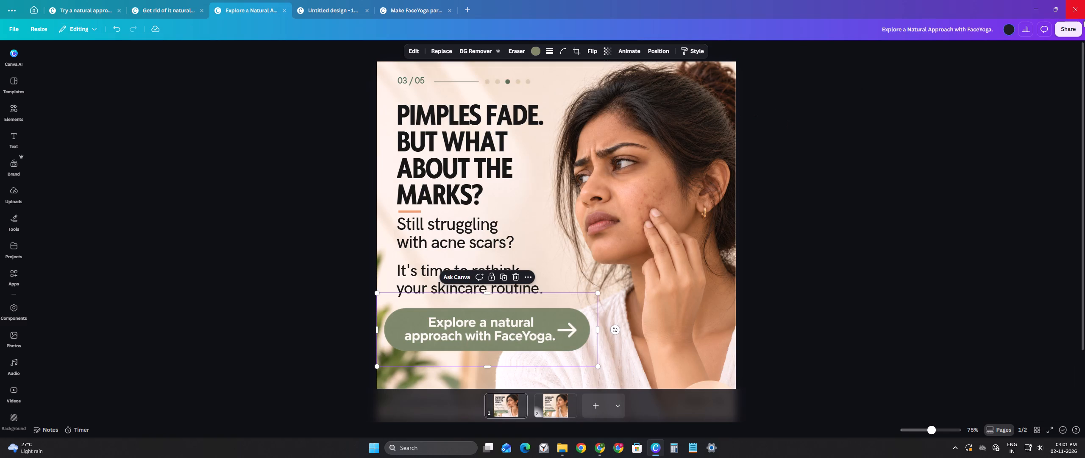
click(1079, 38)
click(1075, 34)
click(945, 218)
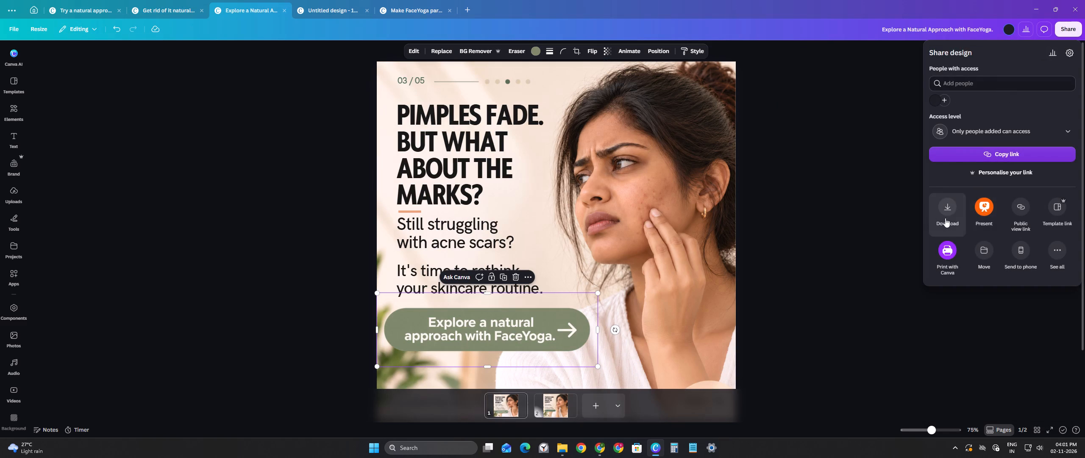
click(1002, 224)
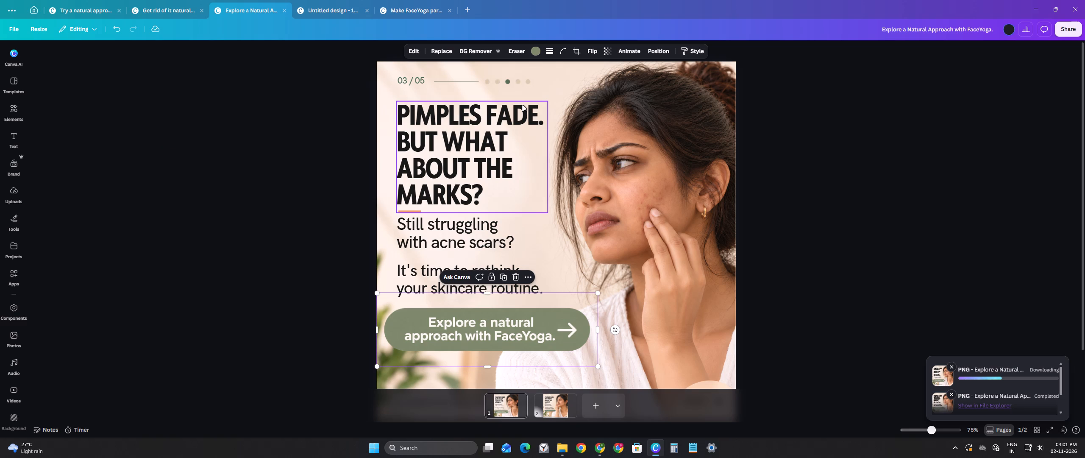
text(Page)
key(space)
text(4)
key(space)
key(BackSpace)
key(BackSpace)
text(34)
key(BackSpace)
key(space)
text(edy)
key(BackSpace)
text(te)
key(BackSpace)
key(BackSpace)
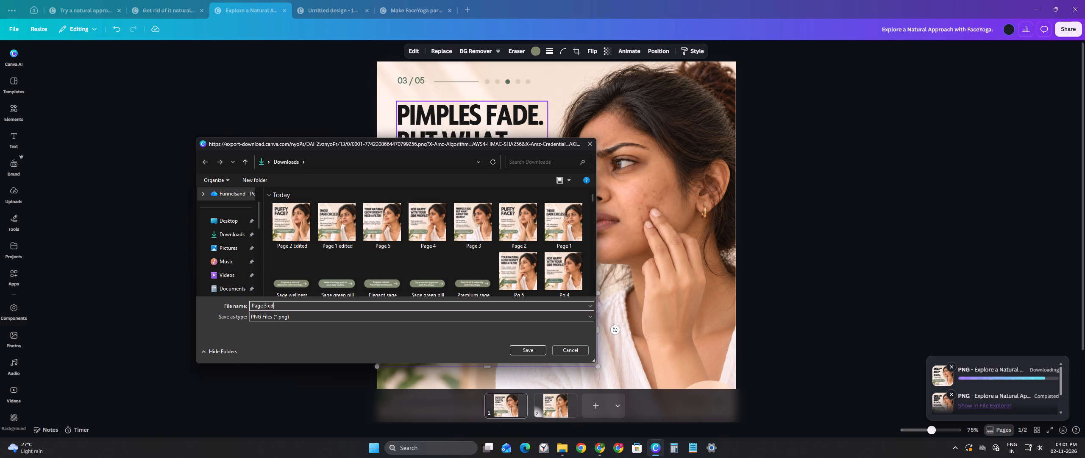
text(ited)
key(Return)
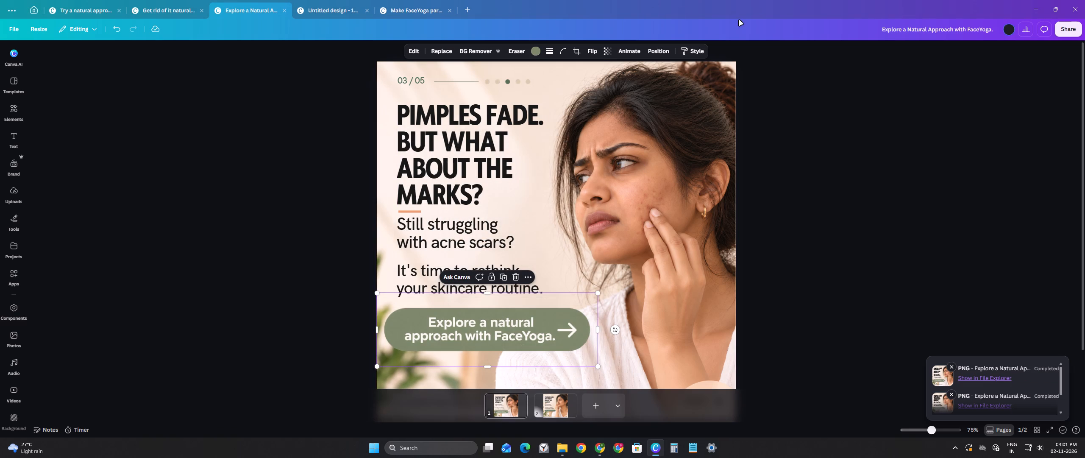
Download slide 04/05, "Not happy with your side profile?", as a PNG named "Page 4 edited" in the Downloads folder.
click(334, 10)
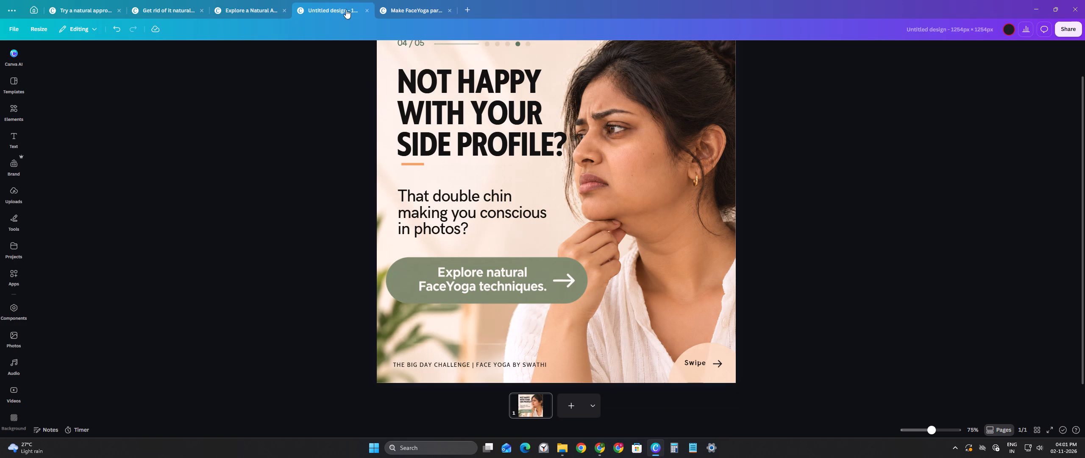
click(1063, 34)
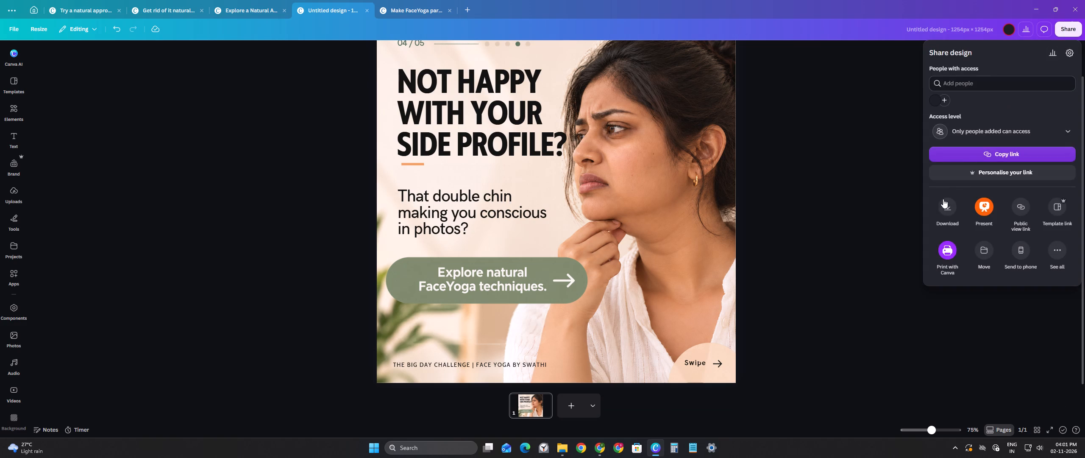
click(943, 205)
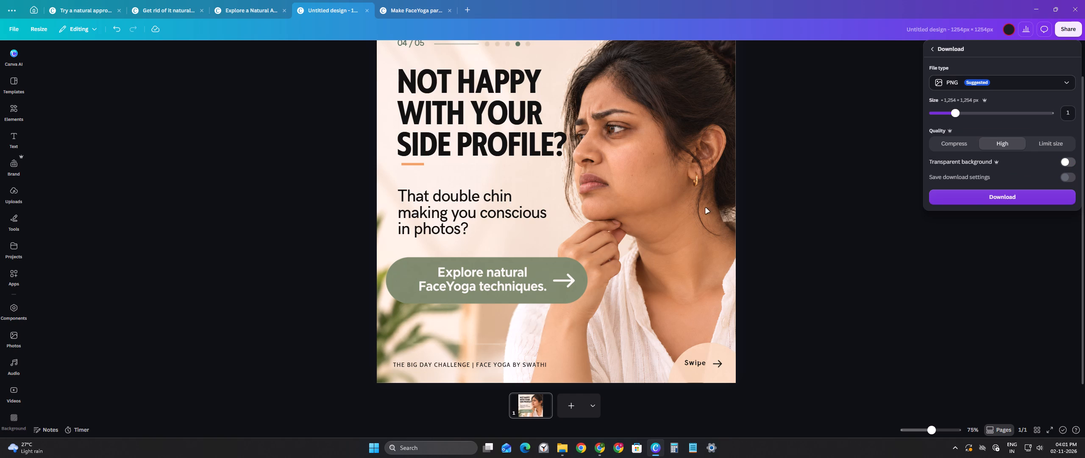
scroll(567, 236, up, 4)
click(770, 247)
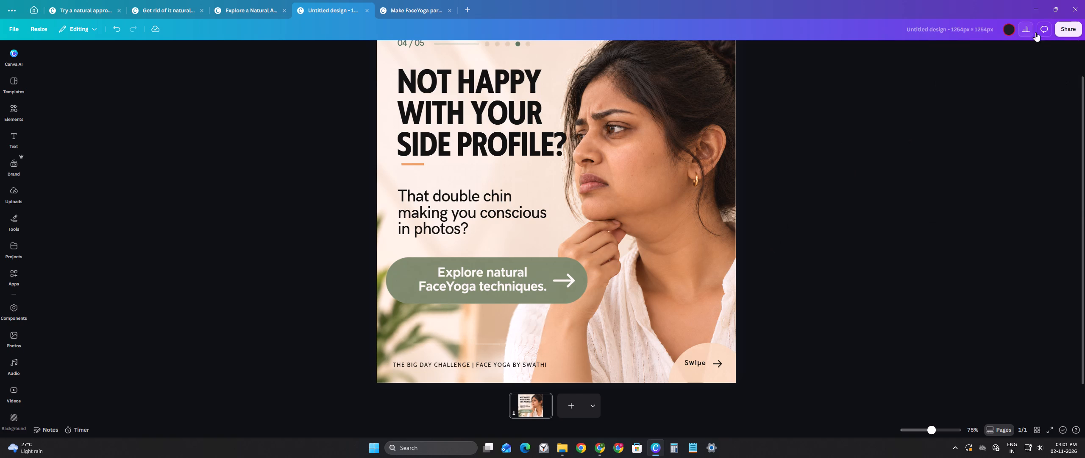
click(1056, 27)
click(944, 214)
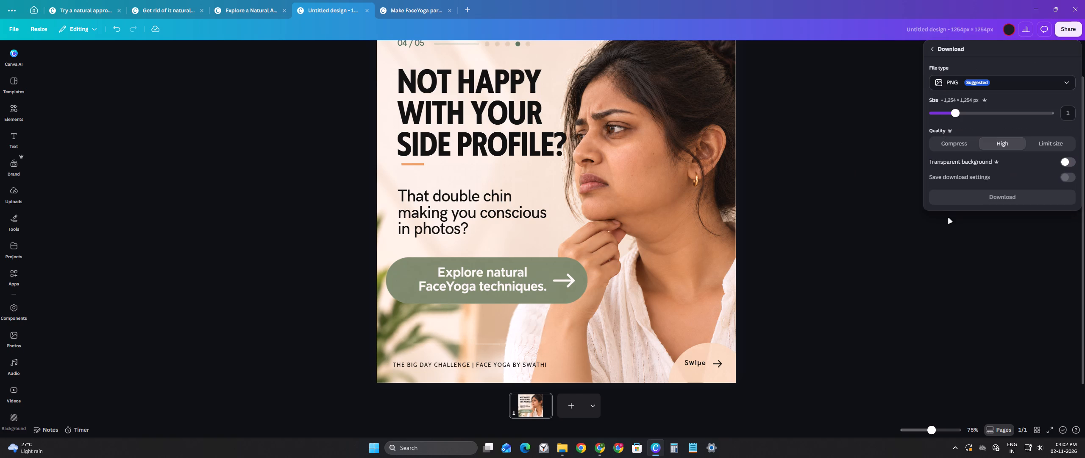
click(964, 190)
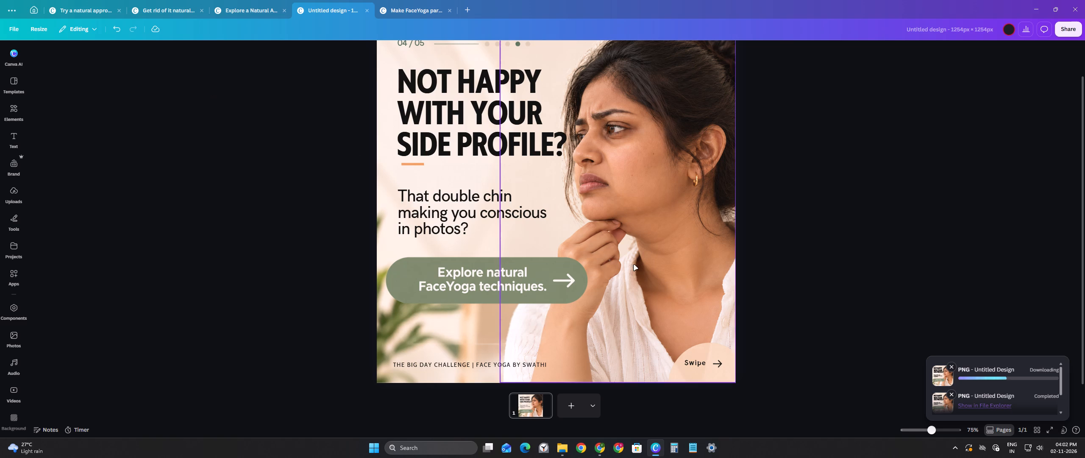
scroll(633, 262, up, 4)
scroll(438, 295, down, 3)
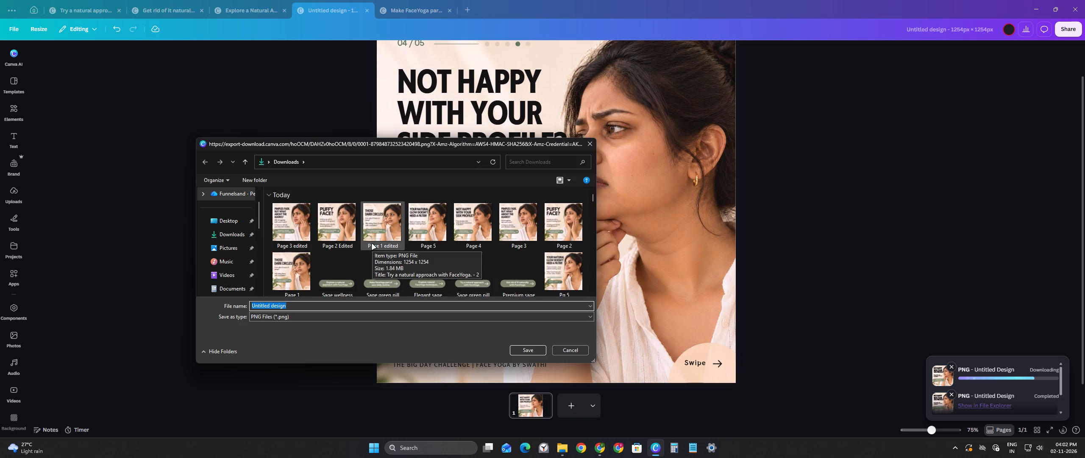
text(Page)
key(space)
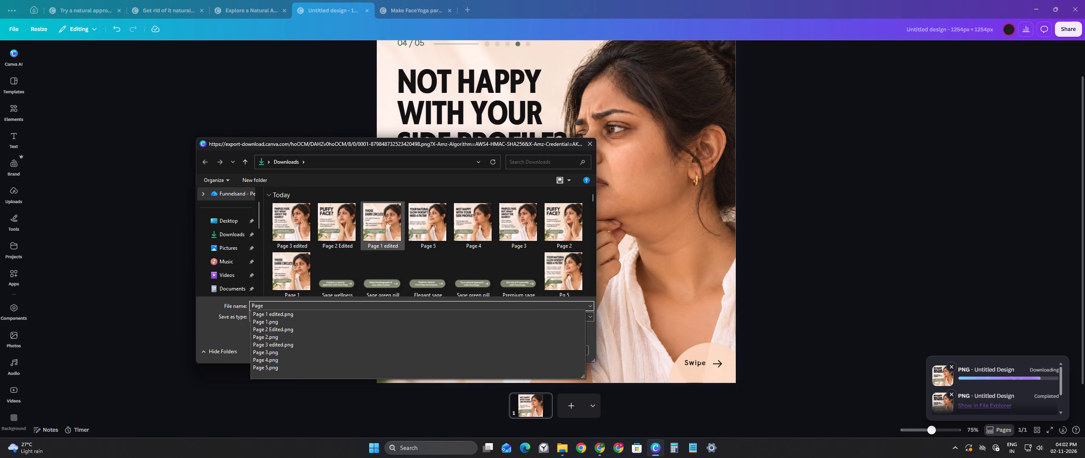
text(4)
key(space)
text(edited)
key(Return)
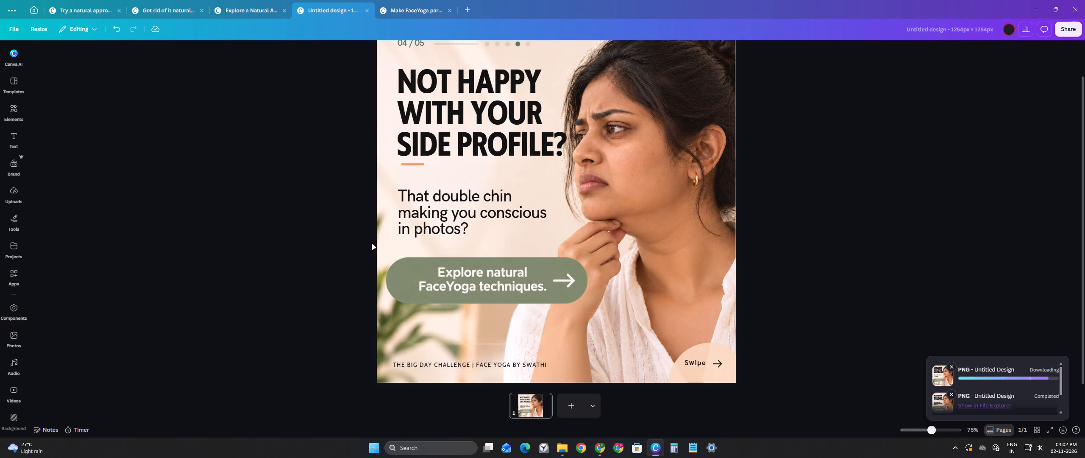
Download slide 05/05, "Your natural glow doesn't need a filter!", as a PNG named "Page 5 edited" in the Downloads folder.
click(427, 10)
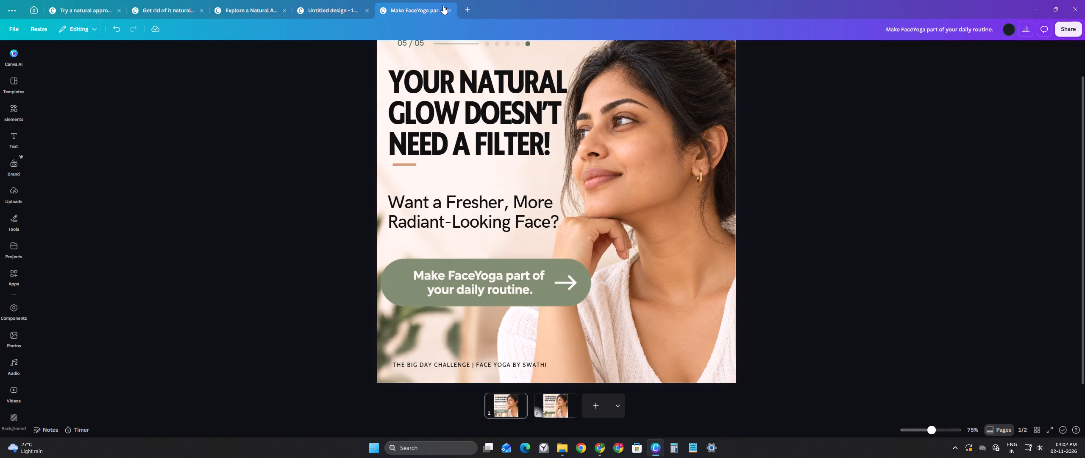
scroll(616, 254, up, 2)
click(1070, 28)
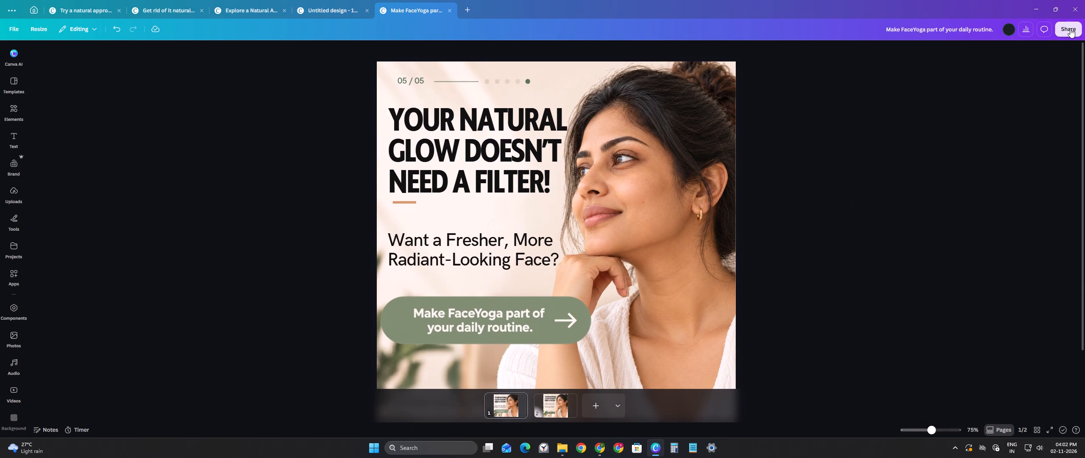
click(944, 220)
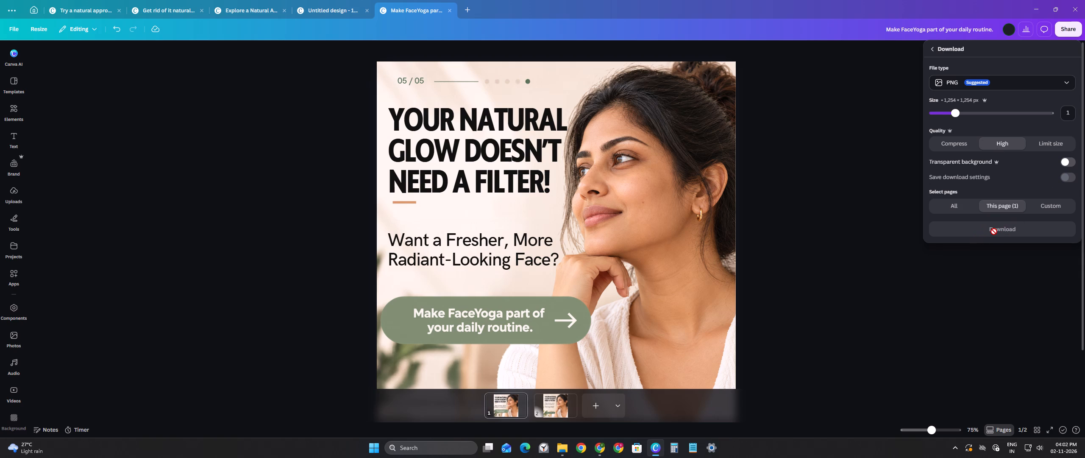
click(994, 232)
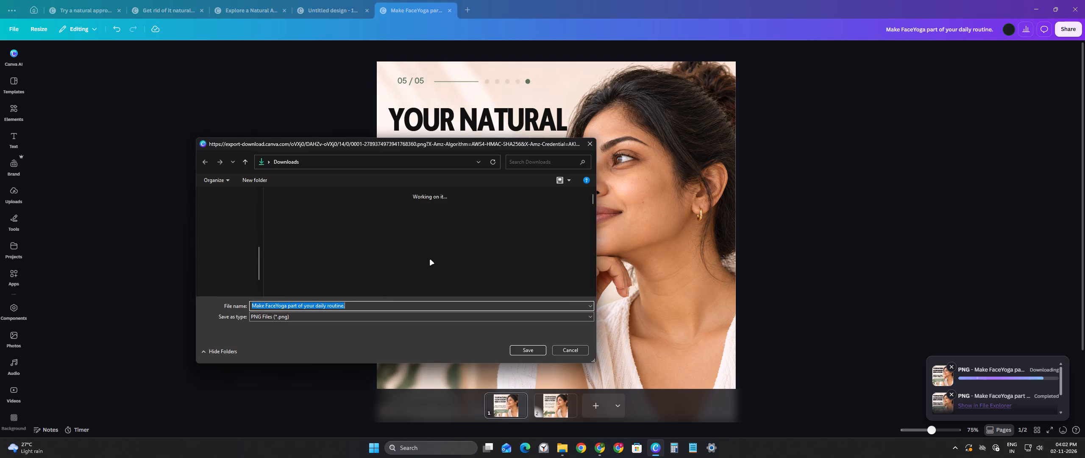
text(Page)
key(space)
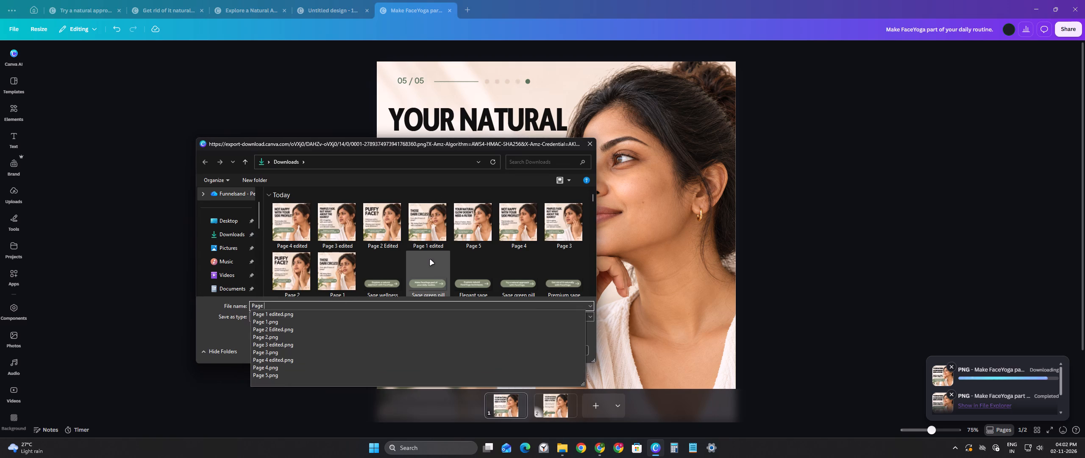
text(5 edu)
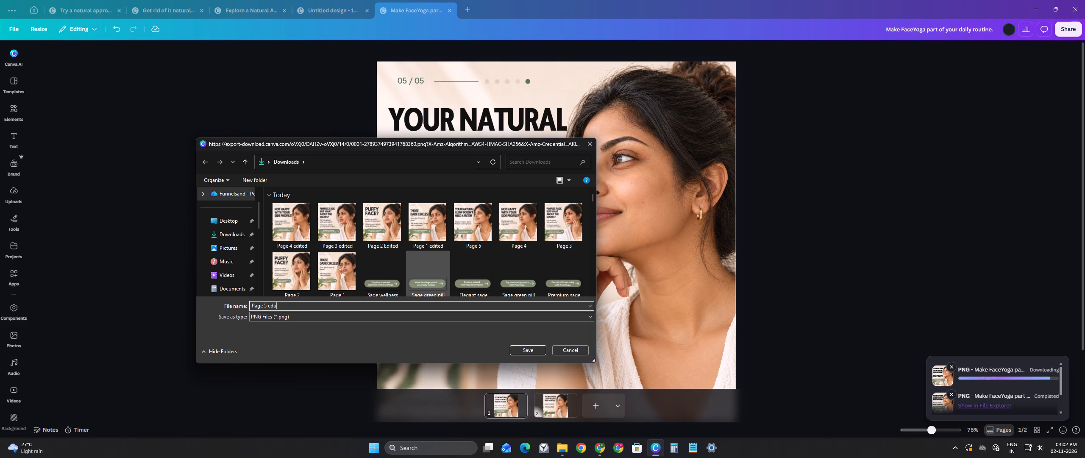
key(BackSpace)
text(ited)
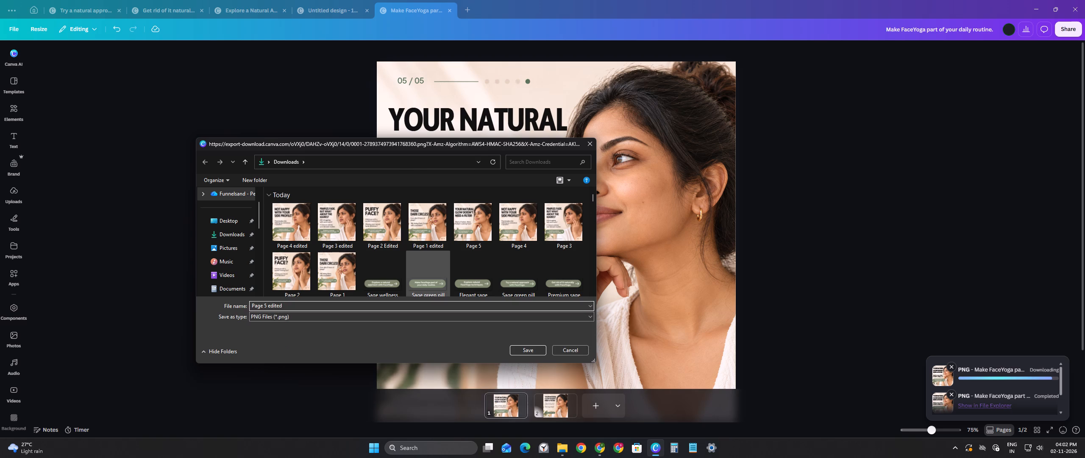
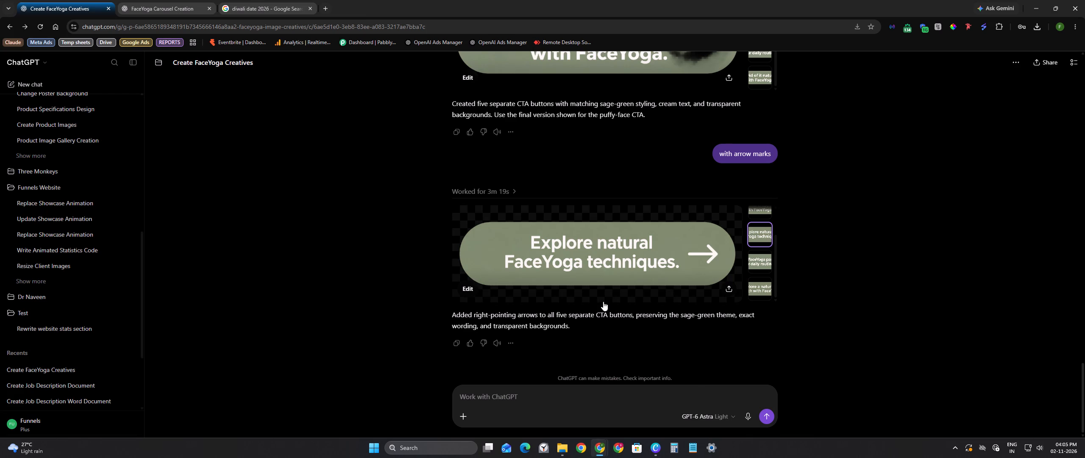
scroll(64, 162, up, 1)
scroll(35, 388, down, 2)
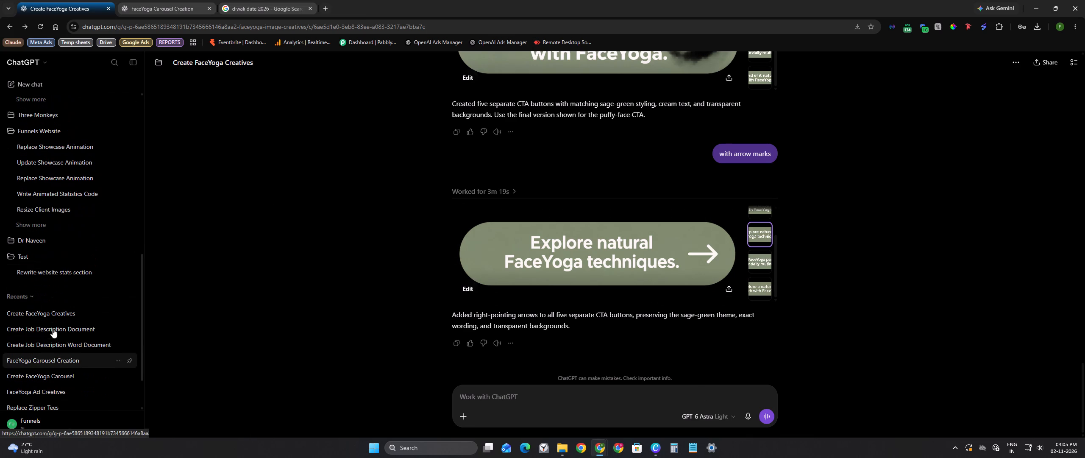
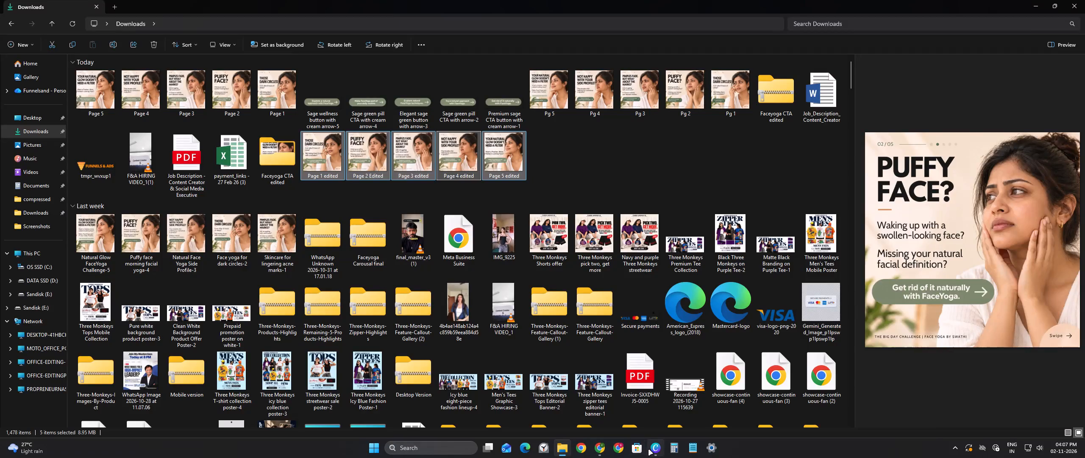
Switch to Canva and examine the page counters, progress dots and Swipe badges across the open FaceYoga slide designs.
click(649, 450)
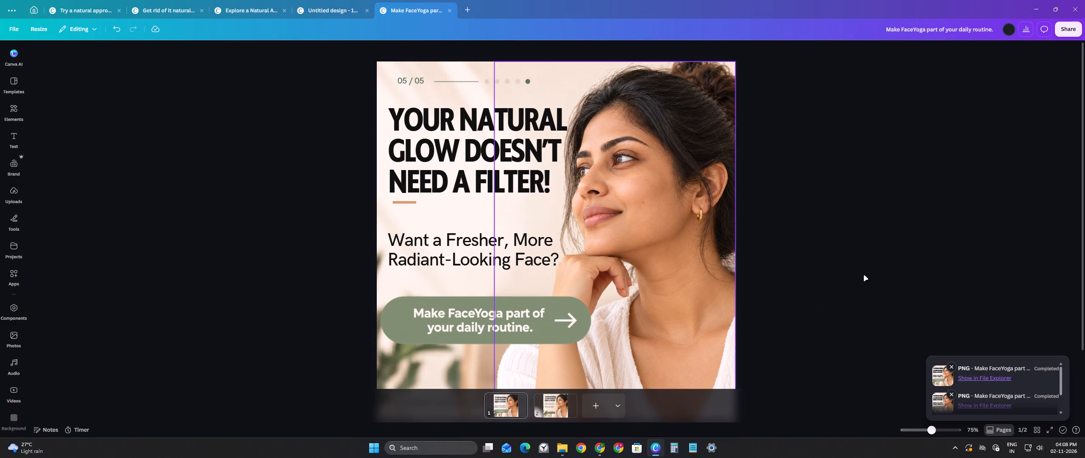
scroll(757, 276, down, 5)
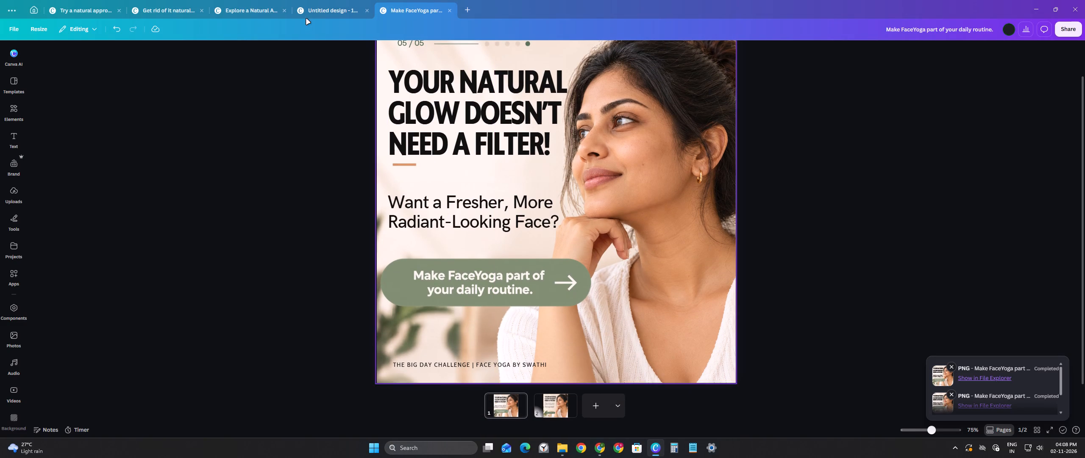
click(309, 11)
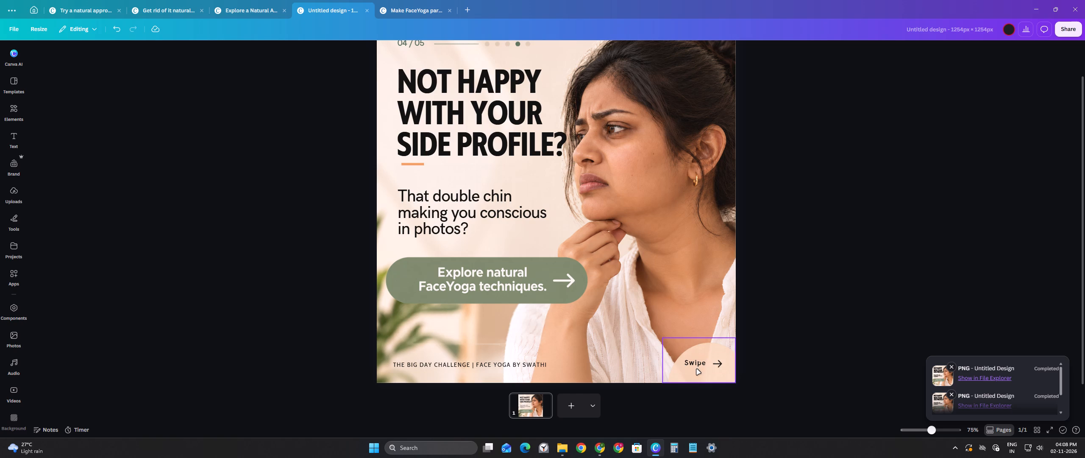
click(717, 357)
click(702, 358)
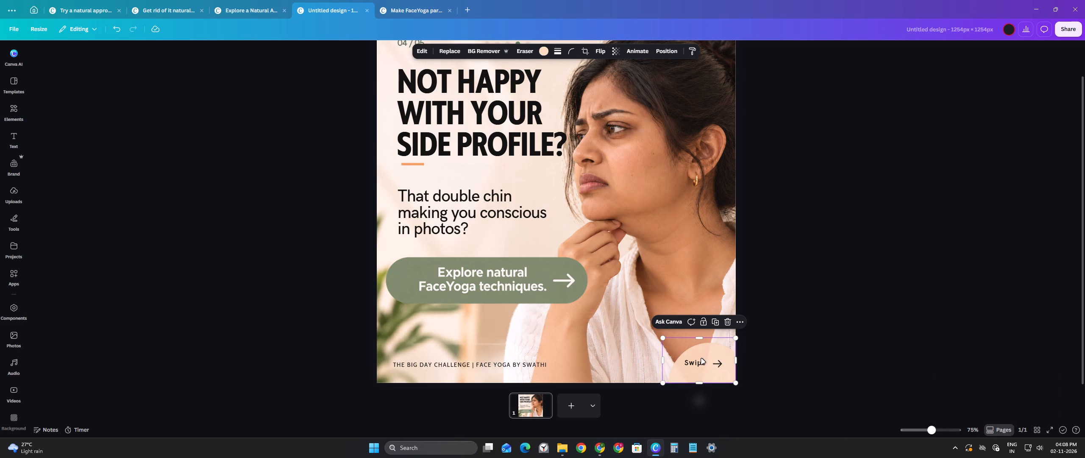
click(701, 363)
click(794, 359)
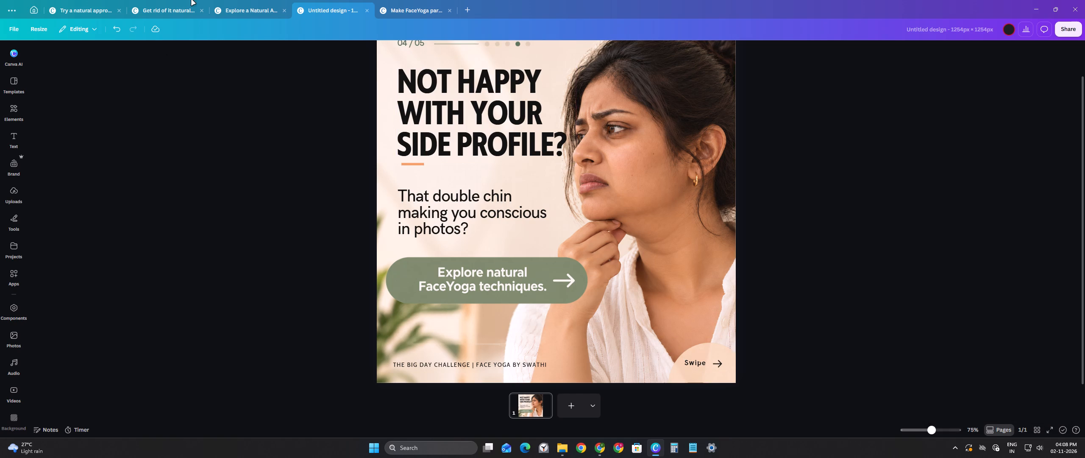
click(84, 5)
scroll(690, 368, up, 4)
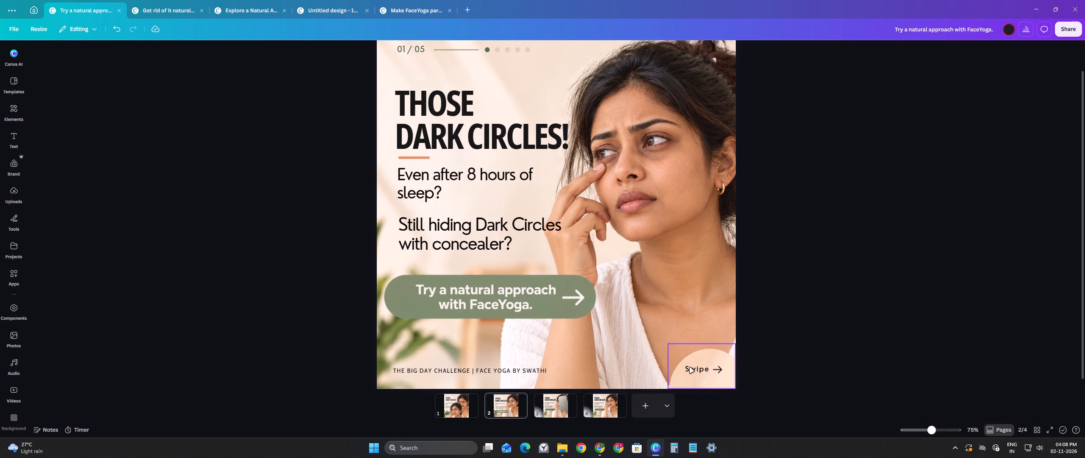
scroll(690, 368, down, 4)
scroll(690, 368, up, 5)
click(419, 85)
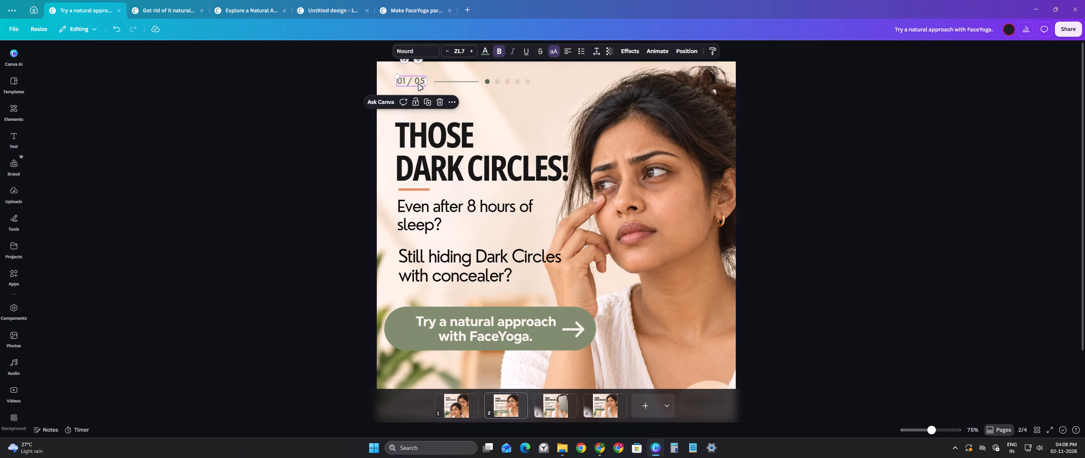
click(777, 165)
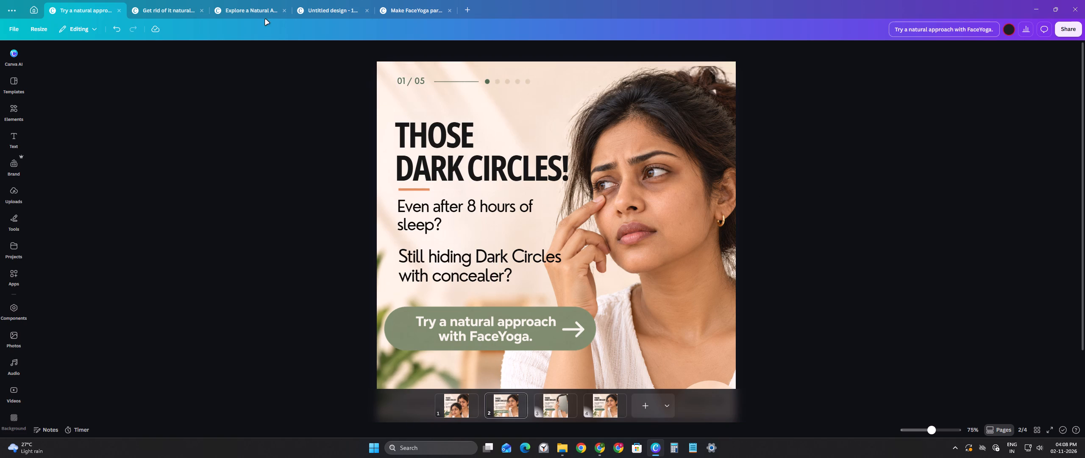
click(153, 11)
click(97, 16)
scroll(280, 331, down, 5)
scroll(280, 331, up, 4)
scroll(280, 331, down, 5)
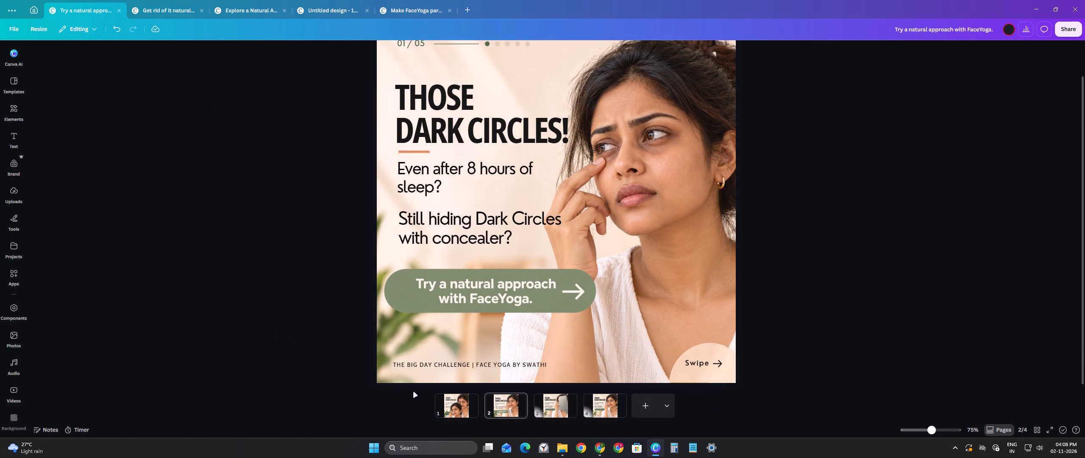
click(462, 408)
scroll(293, 292, down, 8)
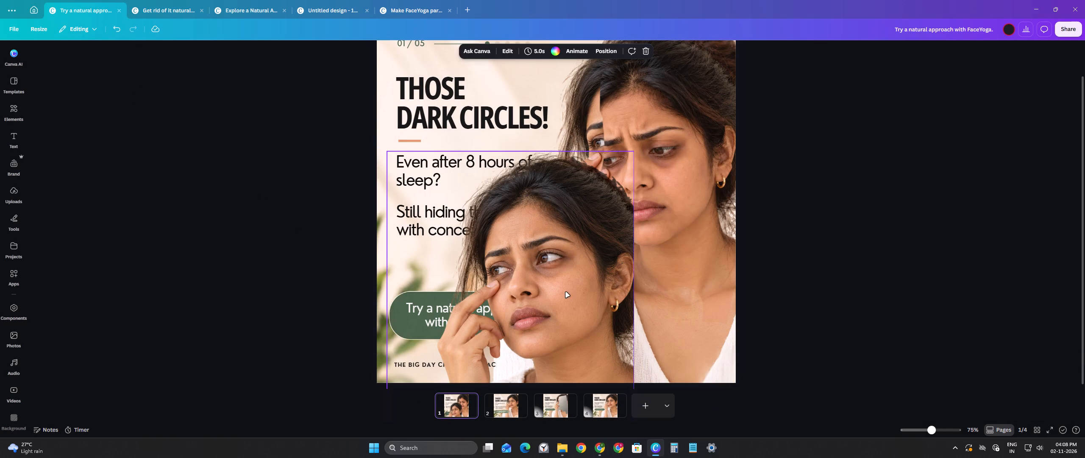
Duplicate page 2 of the "Those Dark Circles!" design, the version with the sage green button.
click(510, 392)
click(504, 408)
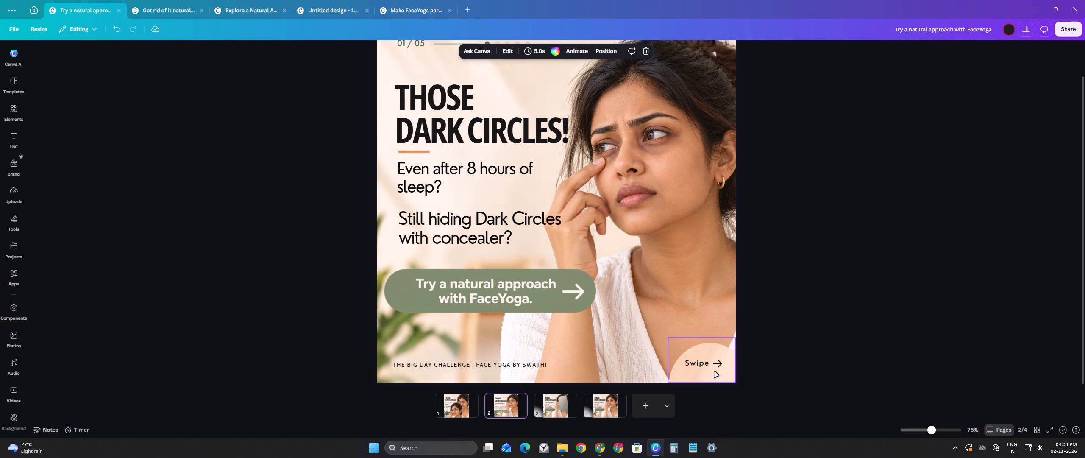
click(519, 397)
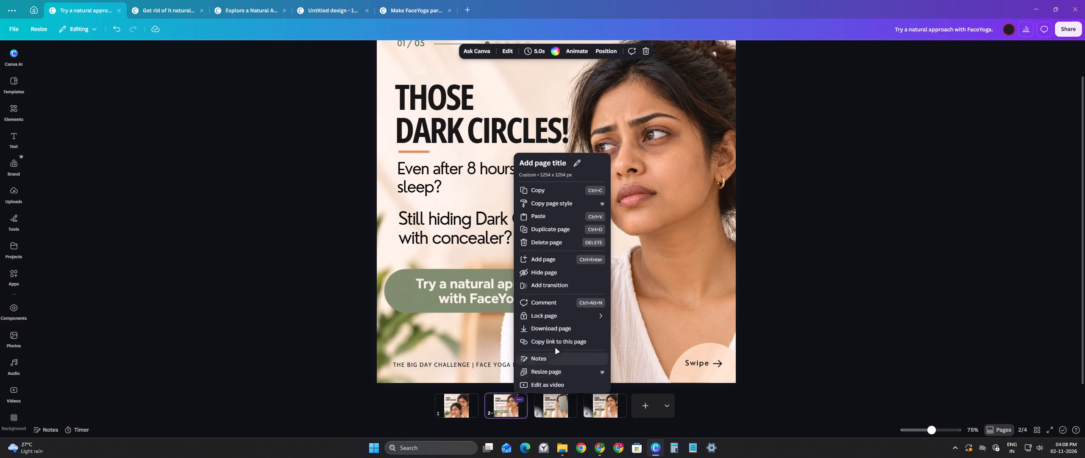
click(565, 226)
Delete the 01 / 05 page number, the thin line and the progress dots from the duplicated "Those Dark Circles!" page.
scroll(776, 277, up, 4)
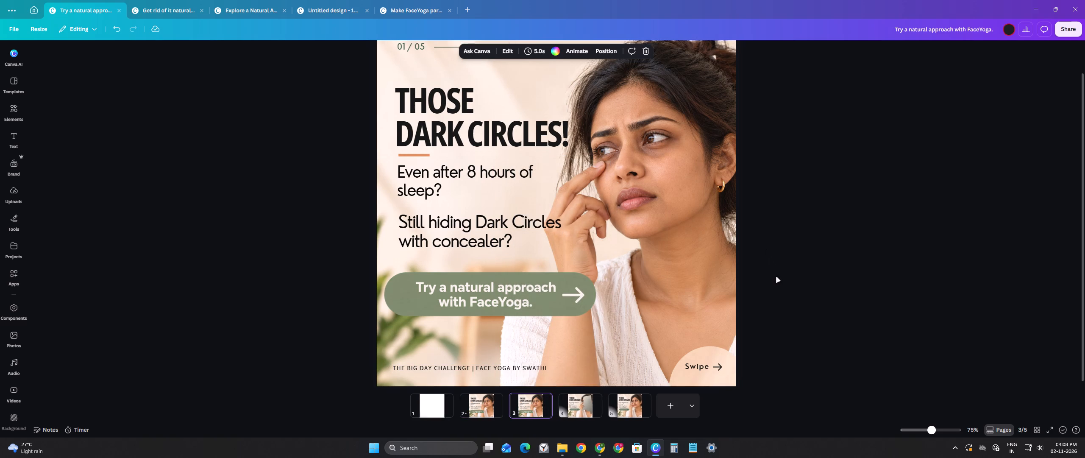
click(423, 82)
key(Delete)
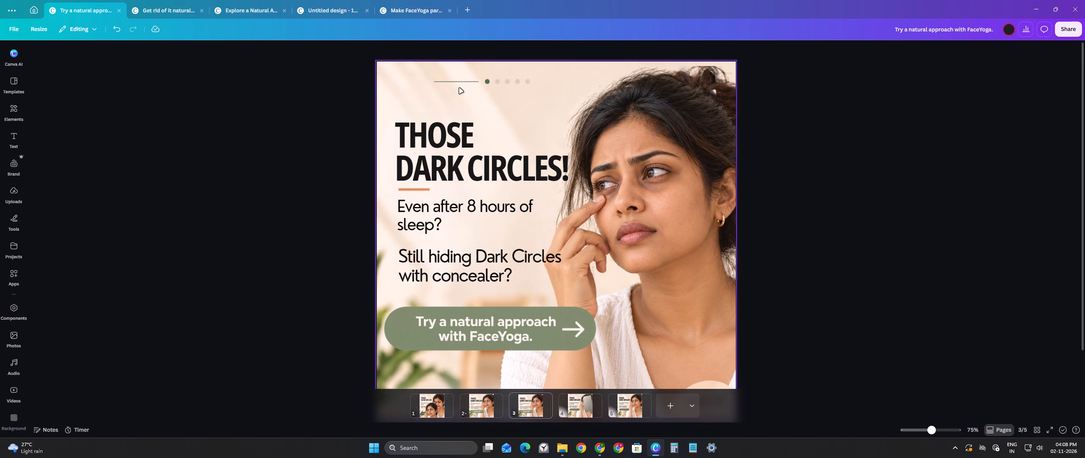
click(462, 78)
key(Delete)
click(506, 81)
key(Delete)
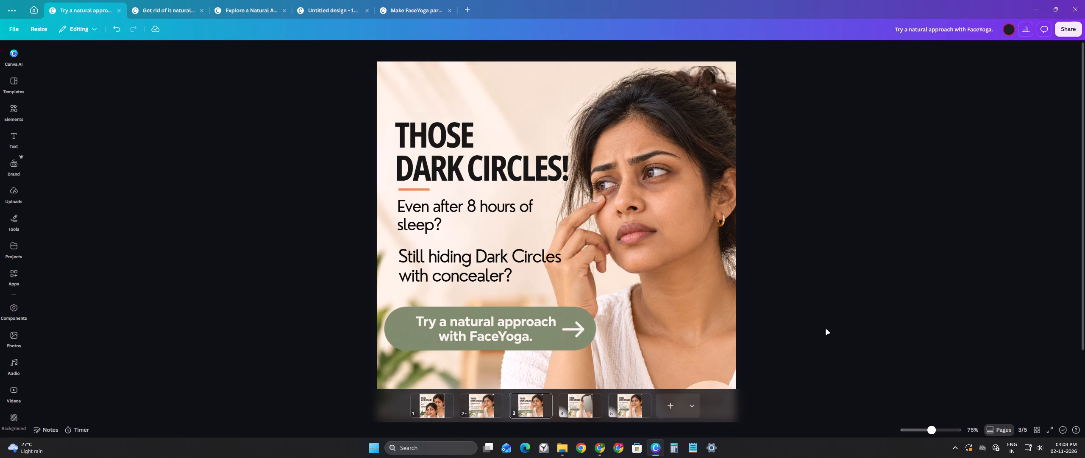
Delete the Swipe arrow, the Swipe text and the peach corner shape from the duplicated "Those Dark Circles!" page.
scroll(826, 330, down, 4)
click(717, 363)
key(Delete)
click(703, 363)
key(Delete)
click(703, 366)
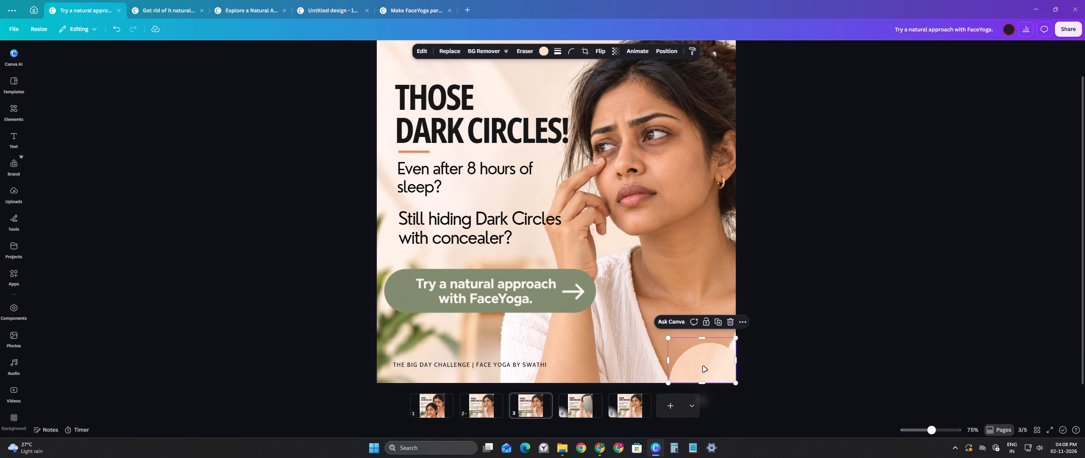
key(Delete)
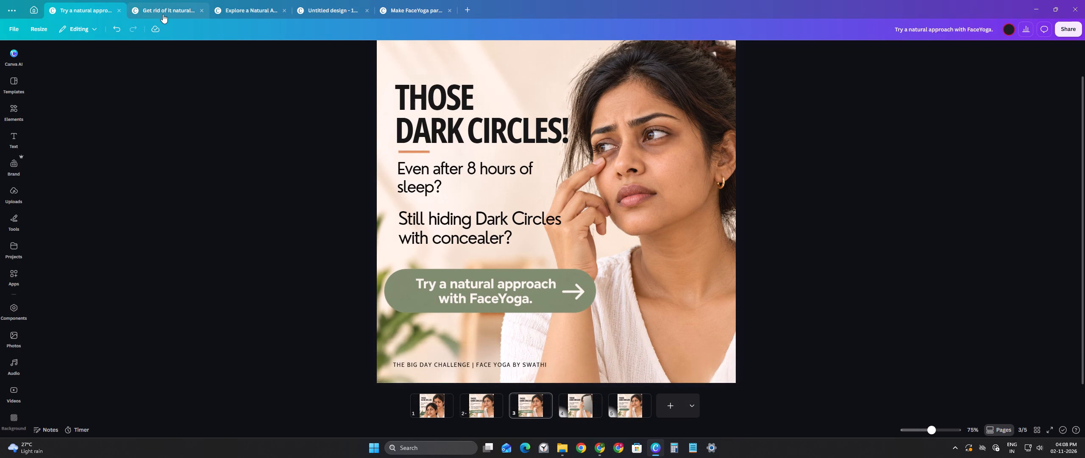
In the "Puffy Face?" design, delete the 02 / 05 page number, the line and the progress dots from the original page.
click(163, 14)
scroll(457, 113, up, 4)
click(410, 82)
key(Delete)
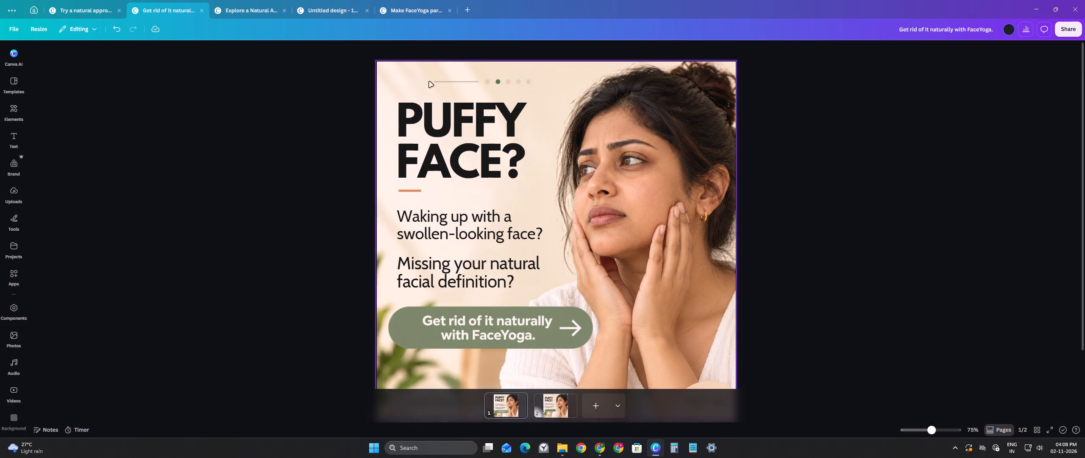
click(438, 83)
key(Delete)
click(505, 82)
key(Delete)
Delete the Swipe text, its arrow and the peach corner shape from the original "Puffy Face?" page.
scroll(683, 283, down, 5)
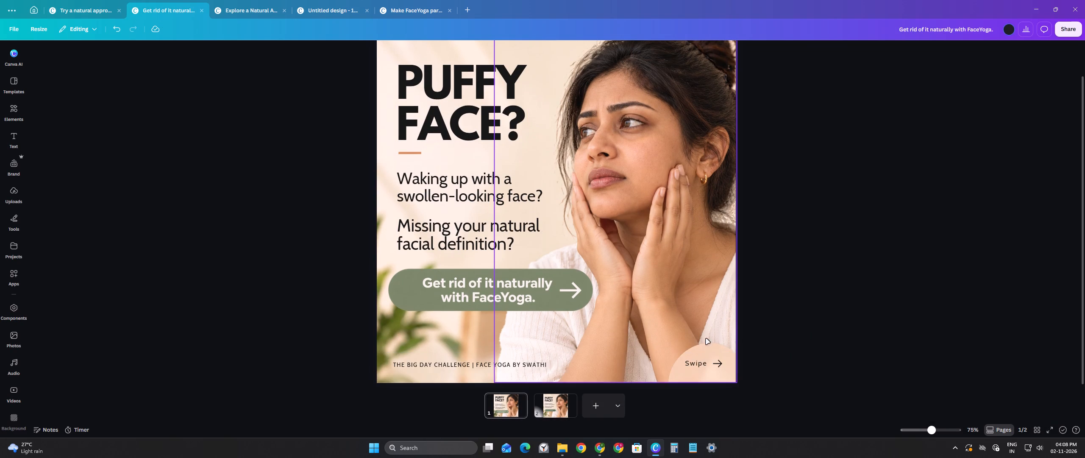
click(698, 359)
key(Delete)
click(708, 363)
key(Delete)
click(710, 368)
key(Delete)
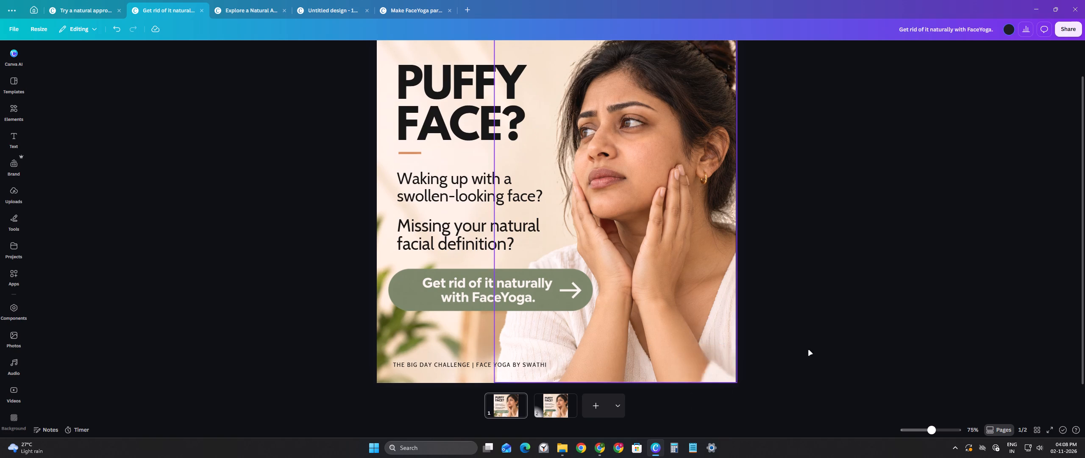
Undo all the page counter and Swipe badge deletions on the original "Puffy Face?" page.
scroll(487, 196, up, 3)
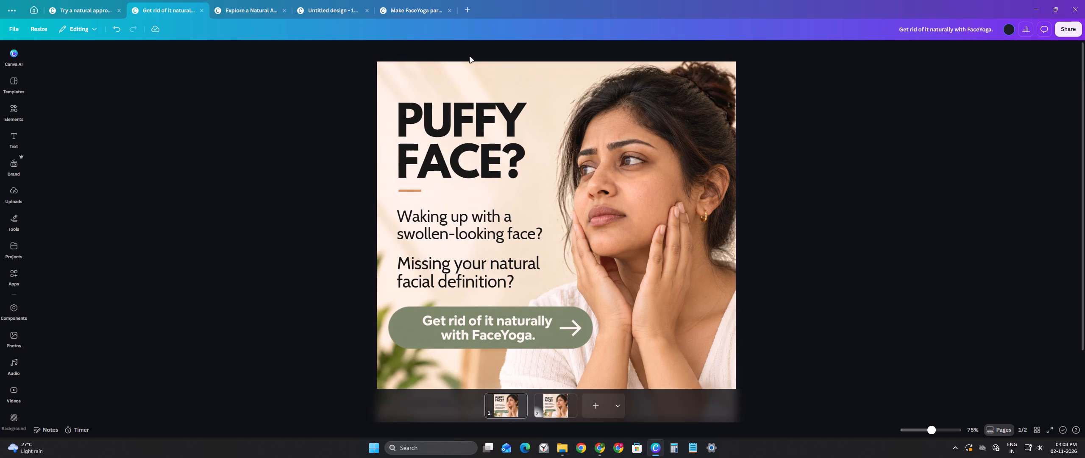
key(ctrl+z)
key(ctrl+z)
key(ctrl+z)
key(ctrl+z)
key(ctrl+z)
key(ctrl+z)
Duplicate page 1 of the "Puffy Face?" design.
scroll(834, 223, down, 5)
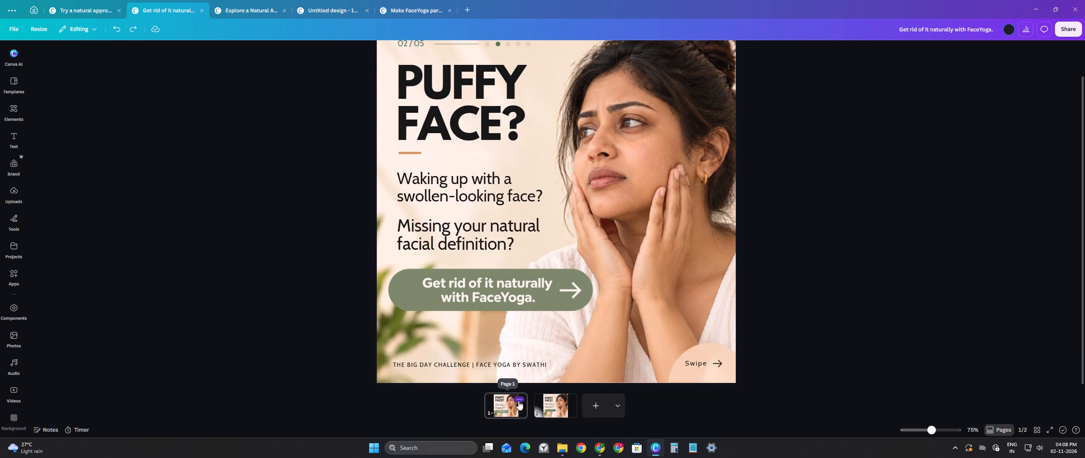
click(518, 401)
click(553, 228)
Delete the 02 / 05 page number, the thin line and the progress dots from the duplicated "Puffy Face?" page.
scroll(555, 229, up, 6)
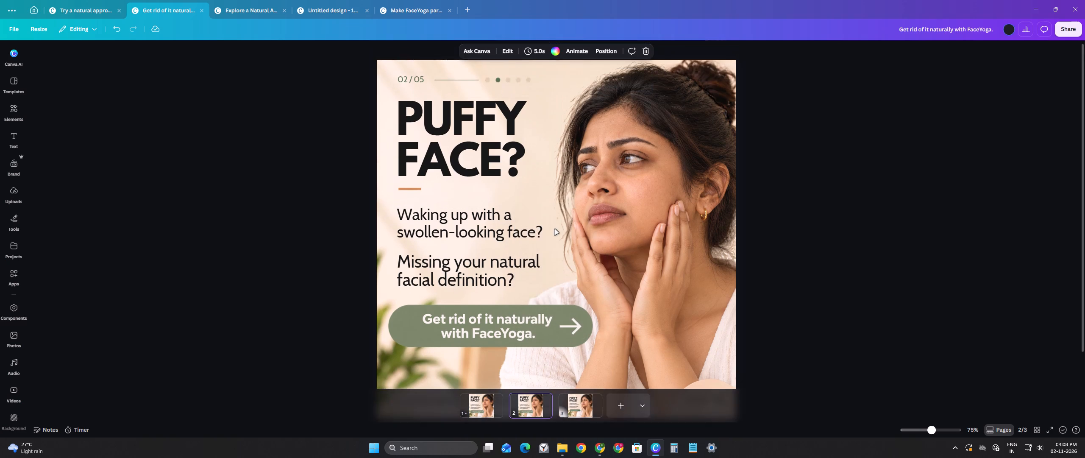
click(412, 84)
key(Delete)
click(462, 83)
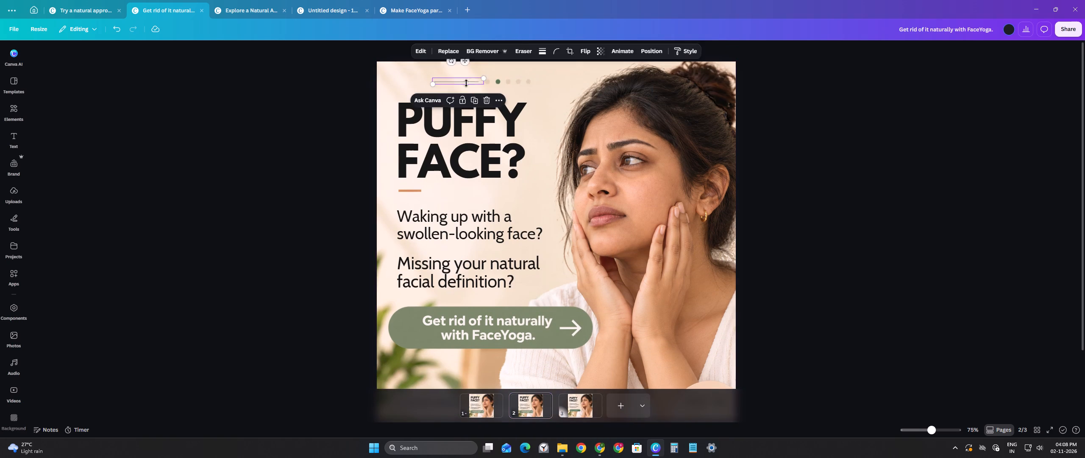
key(Delete)
click(501, 87)
click(512, 81)
key(Delete)
Delete the Swipe arrow, the Swipe text and the peach corner shape from the duplicated "Puffy Face?" page.
scroll(688, 200, down, 5)
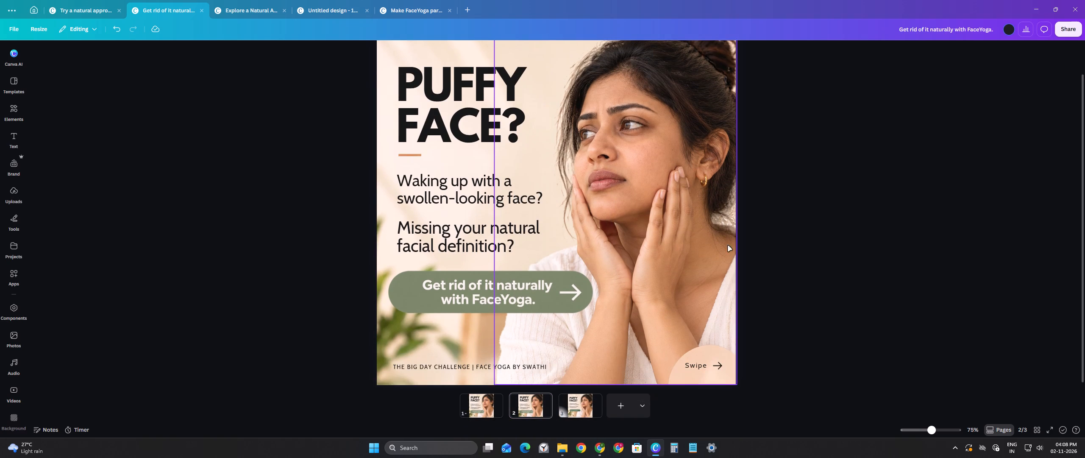
click(721, 371)
key(Delete)
click(705, 366)
key(Delete)
click(707, 366)
key(Delete)
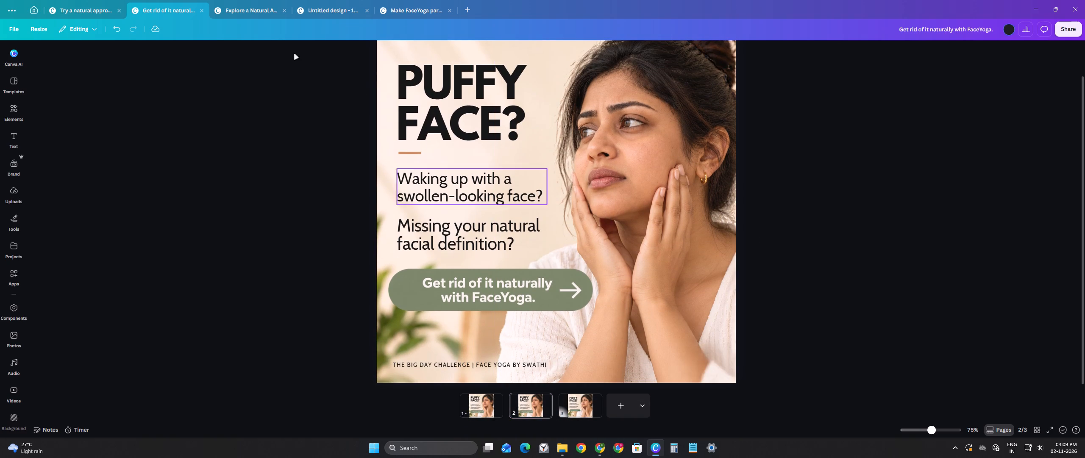
Duplicate page 1 of the "Pimples Fade. But What About the Marks?" design.
click(258, 10)
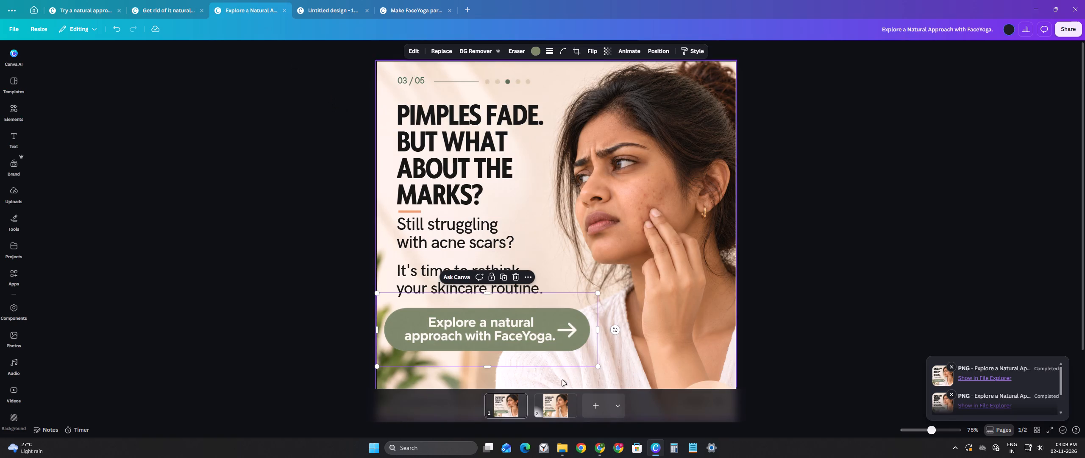
click(515, 399)
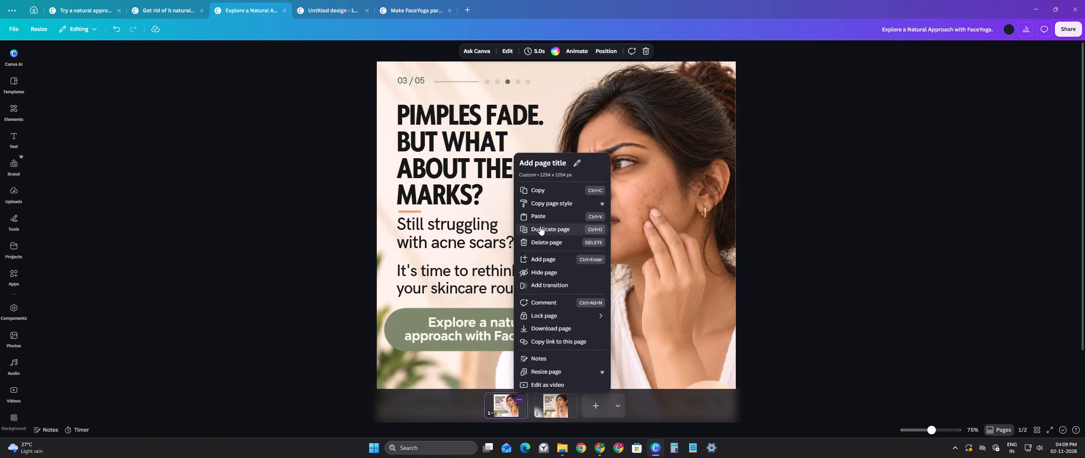
click(540, 226)
Delete the 03 / 05 page number, the thin line and the progress dots from the duplicated "Pimples Fade" page.
click(409, 81)
key(Delete)
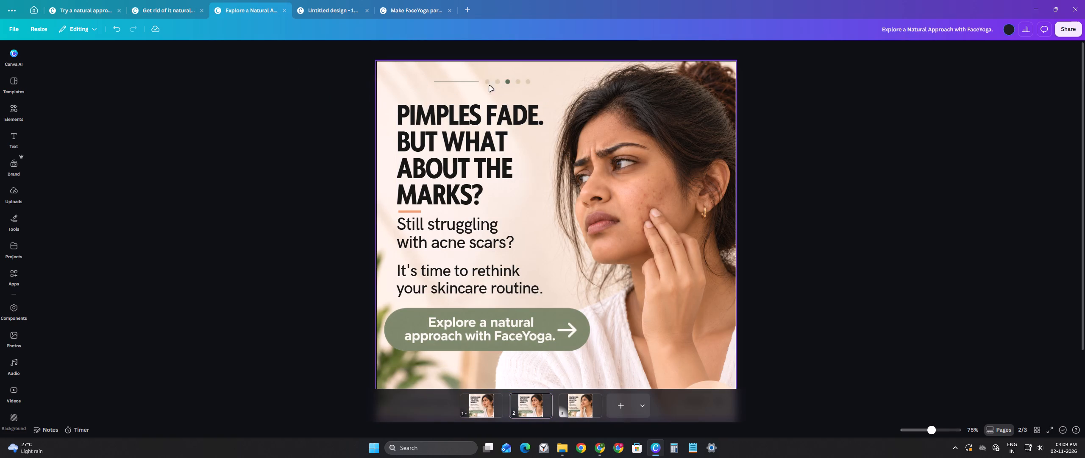
click(473, 83)
key(Delete)
click(493, 81)
key(Delete)
Delete the Swipe text, its arrow and the peach corner shape from the duplicated "Pimples Fade" page.
scroll(640, 278, down, 6)
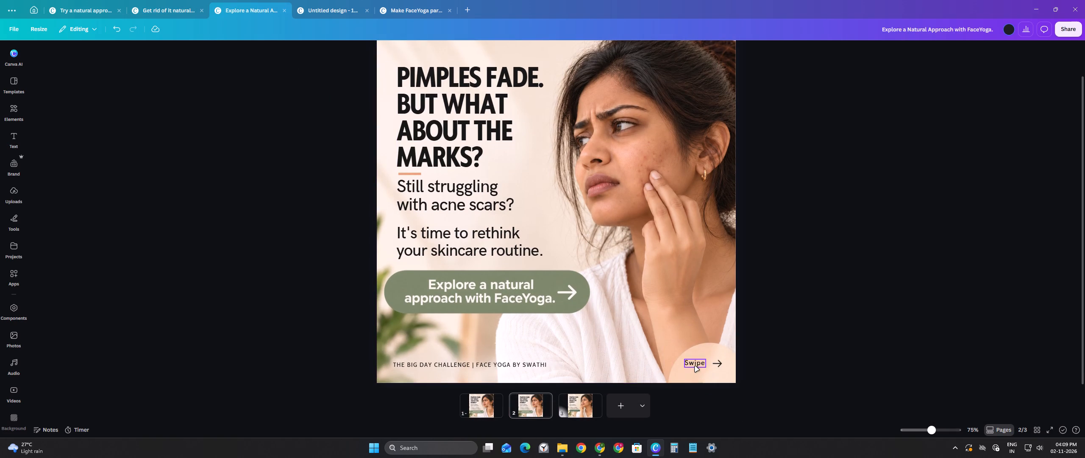
click(695, 366)
key(Delete)
click(713, 366)
key(Delete)
click(694, 367)
key(Delete)
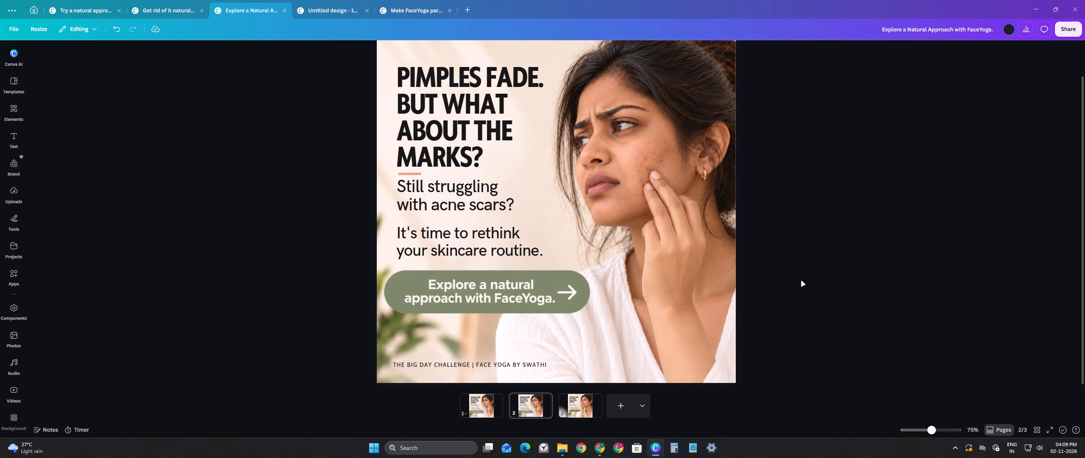
Compare the original "Pimples Fade" page with its cleaned-up duplicate on page 2.
scroll(801, 281, down, 5)
scroll(633, 158, up, 2)
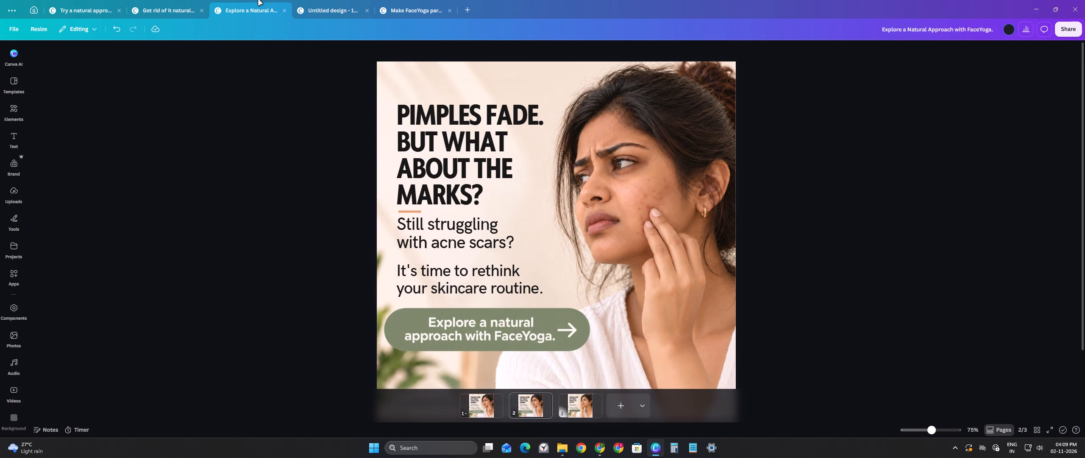
click(489, 409)
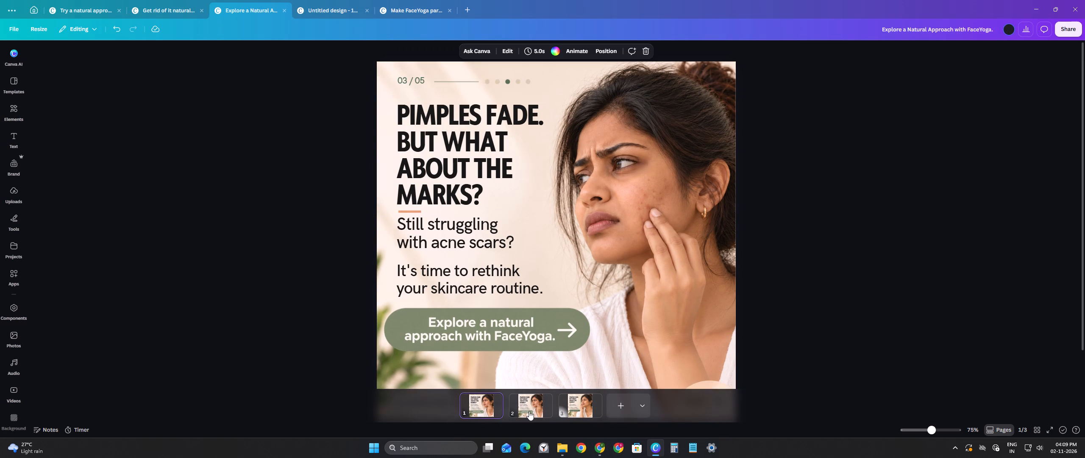
click(533, 411)
click(490, 406)
click(520, 405)
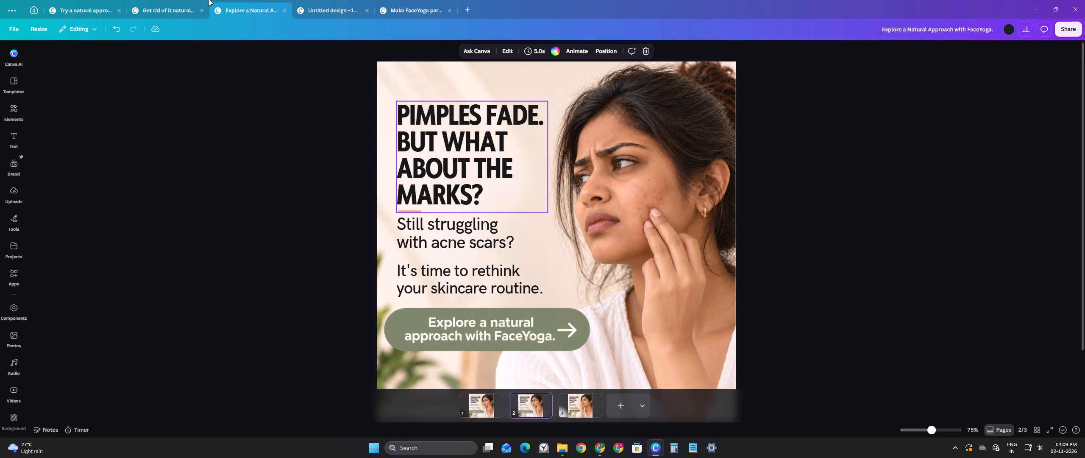
Duplicate page 1 of the "Not Happy With Your Side Profile?" design.
click(308, 11)
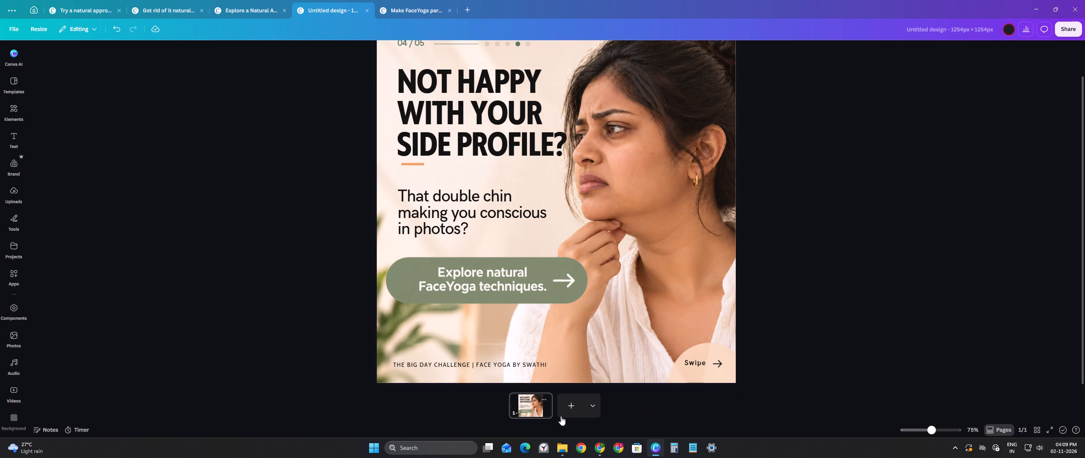
click(543, 402)
click(577, 254)
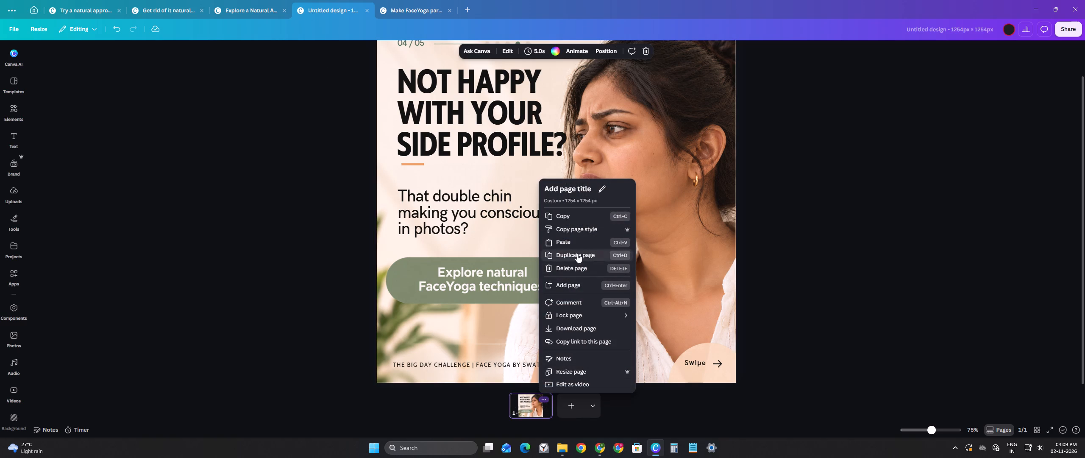
click(712, 205)
key(Right)
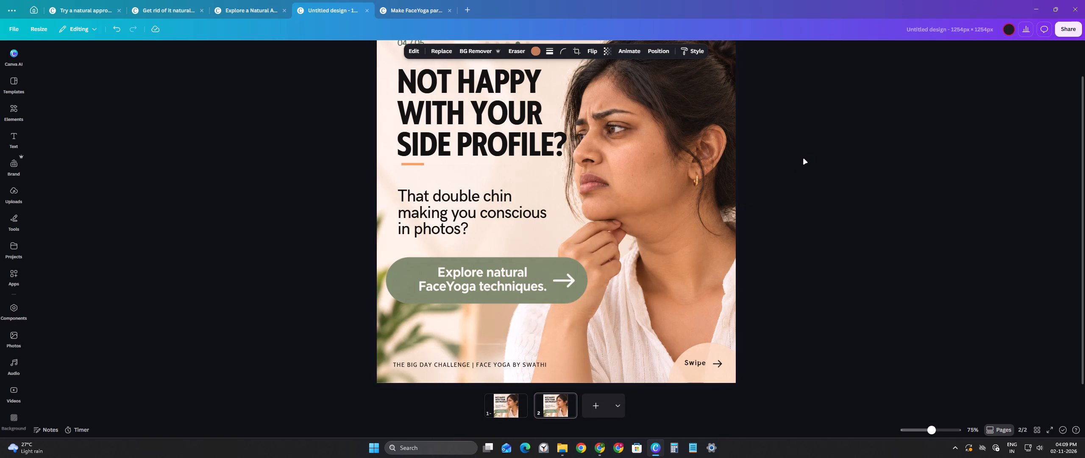
click(811, 158)
Delete the 04 / 05 page number, the thin line and the progress dots from the duplicated "Side Profile" page.
scroll(791, 227, up, 4)
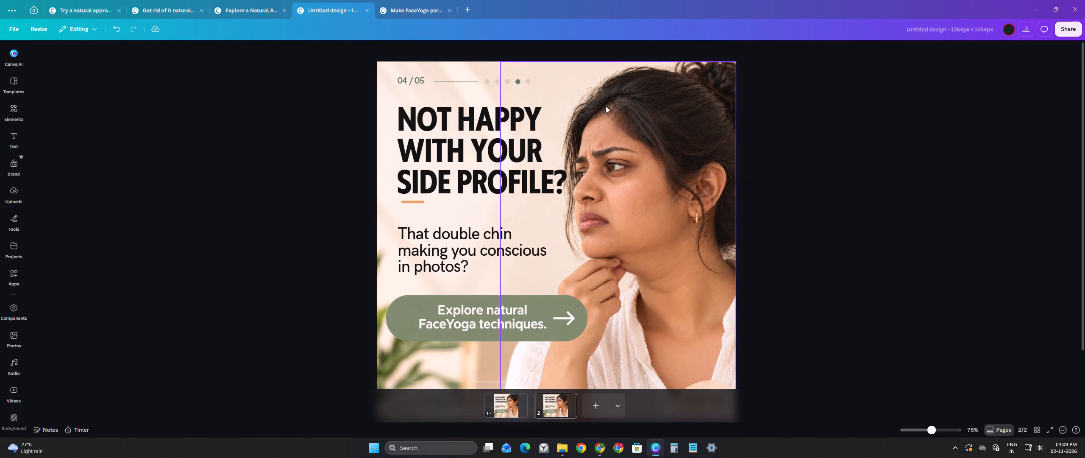
click(418, 83)
key(Delete)
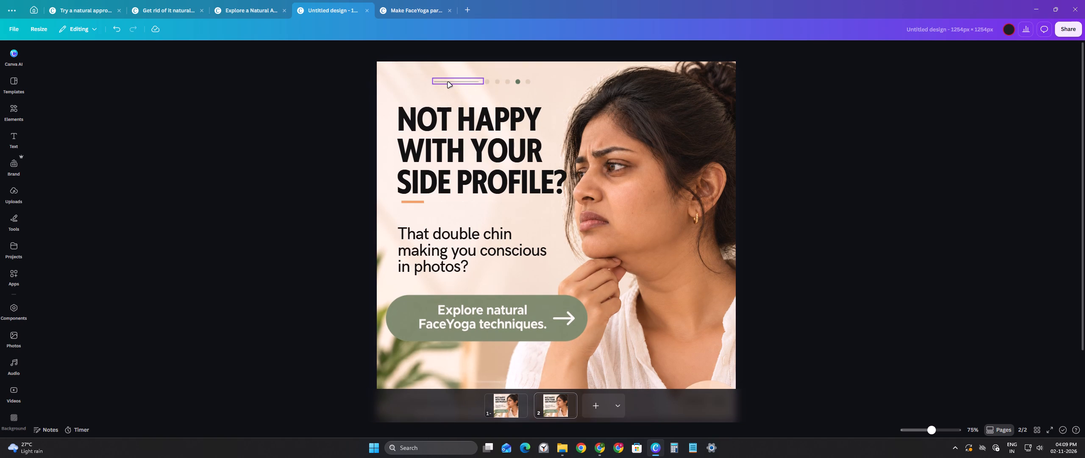
click(448, 82)
key(Delete)
click(511, 82)
key(Delete)
Delete the Swipe text, its arrow and the peach corner shape from the duplicated "Side Profile" page.
scroll(609, 246, down, 5)
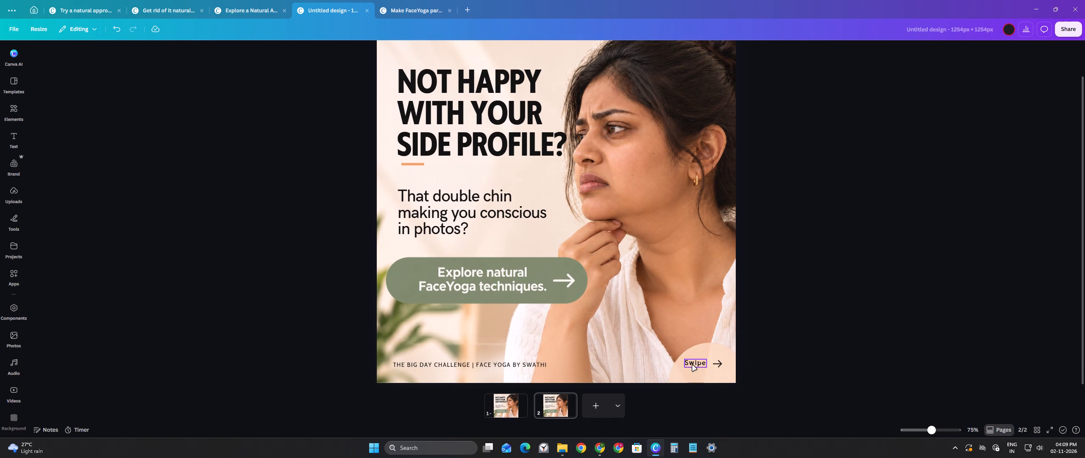
click(693, 366)
key(Delete)
click(714, 366)
key(Delete)
click(706, 374)
key(Delete)
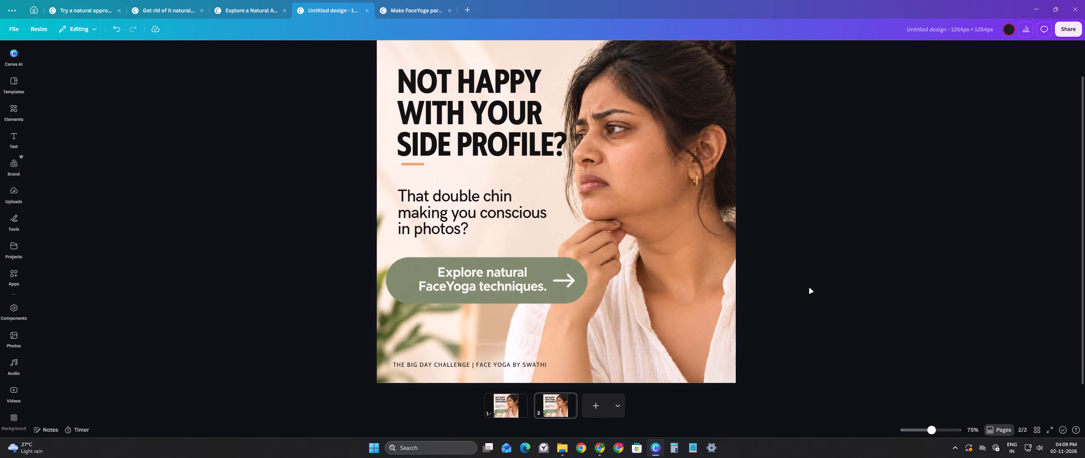
Compare the original "Side Profile" page with its cleaned-up duplicate on page 2.
click(503, 408)
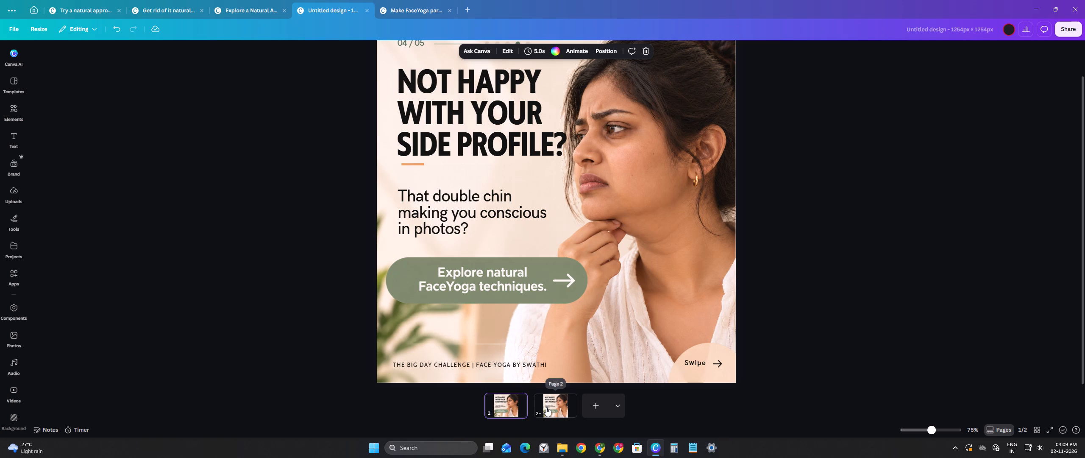
click(546, 407)
scroll(907, 282, up, 5)
scroll(893, 238, down, 2)
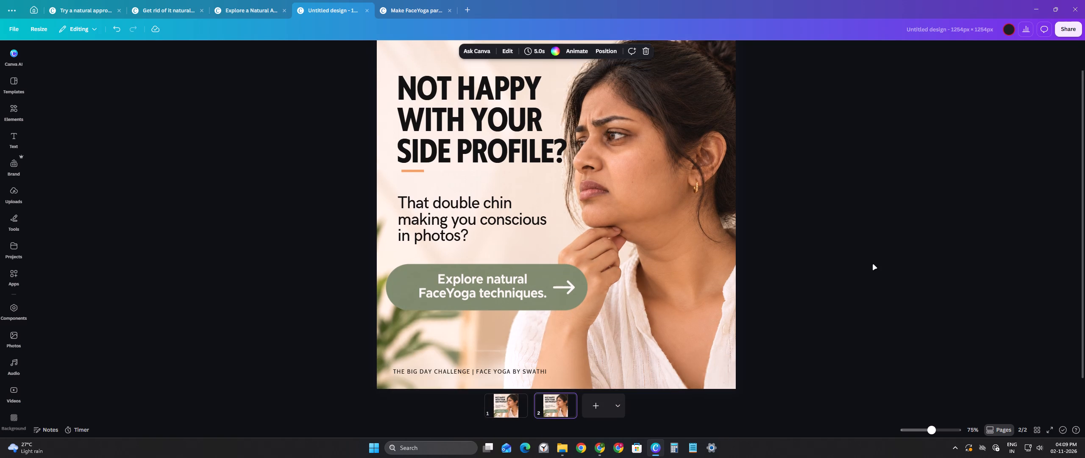
scroll(873, 265, down, 1)
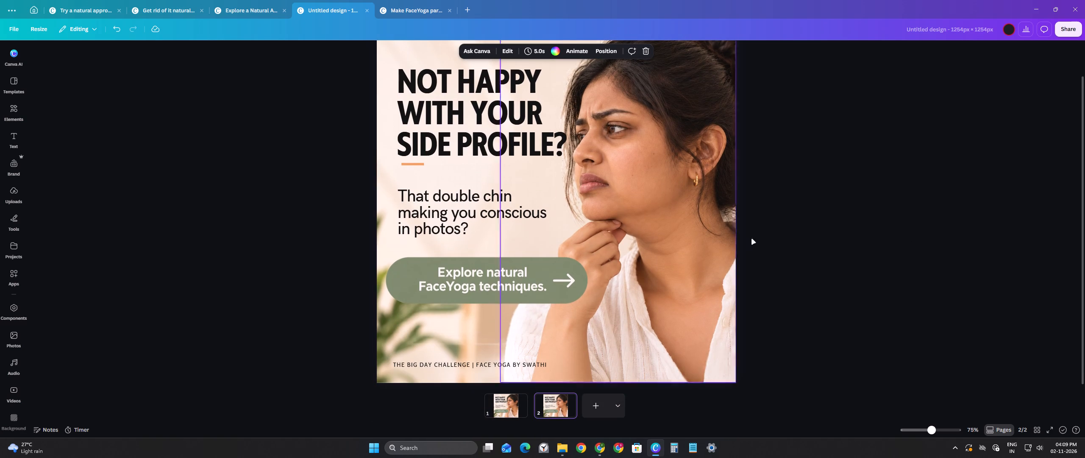
scroll(445, 251, up, 5)
Go to the "Your Natural Glow Doesn't Need a Filter!" design and dismiss its completed PNG download notifications.
click(408, 14)
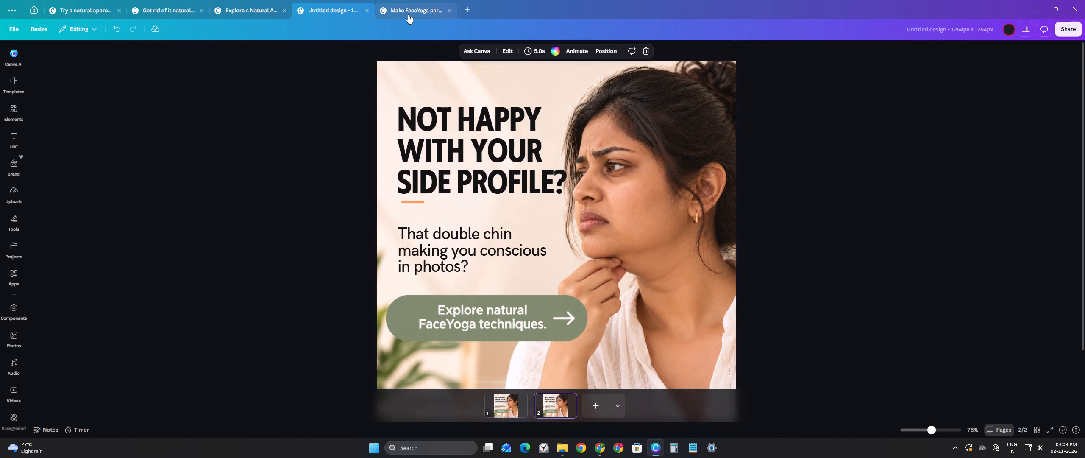
scroll(918, 297, down, 5)
click(954, 369)
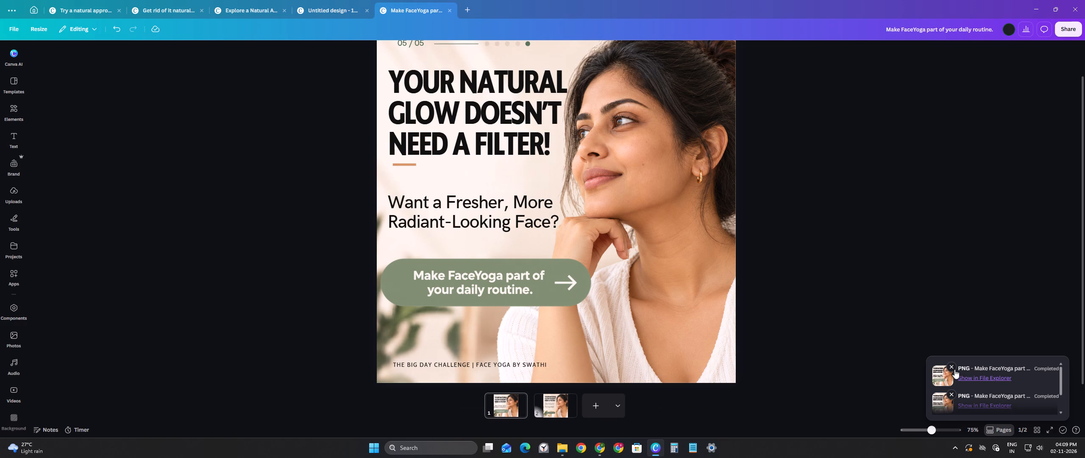
click(954, 369)
click(954, 394)
click(943, 252)
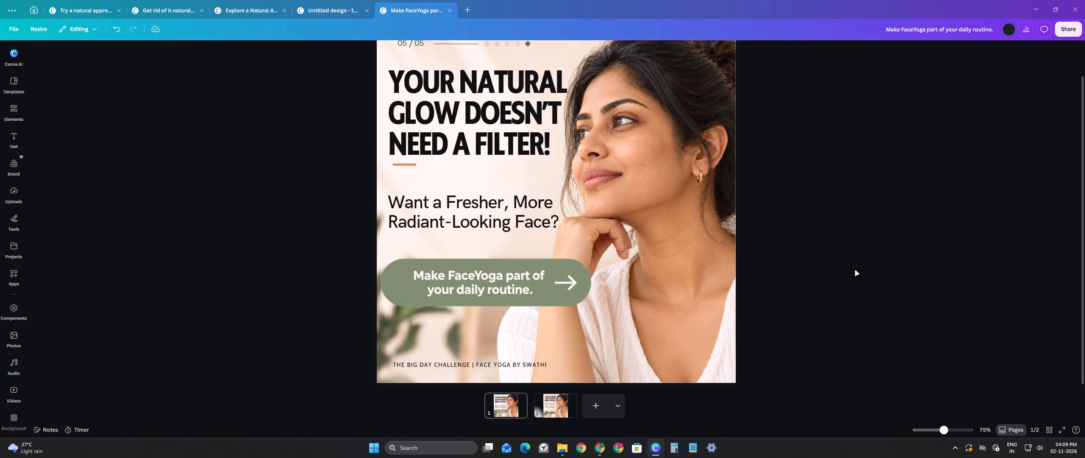
Duplicate page 1 of the "Your Natural Glow Doesn't Need a Filter!" design.
scroll(750, 229, up, 1)
click(515, 397)
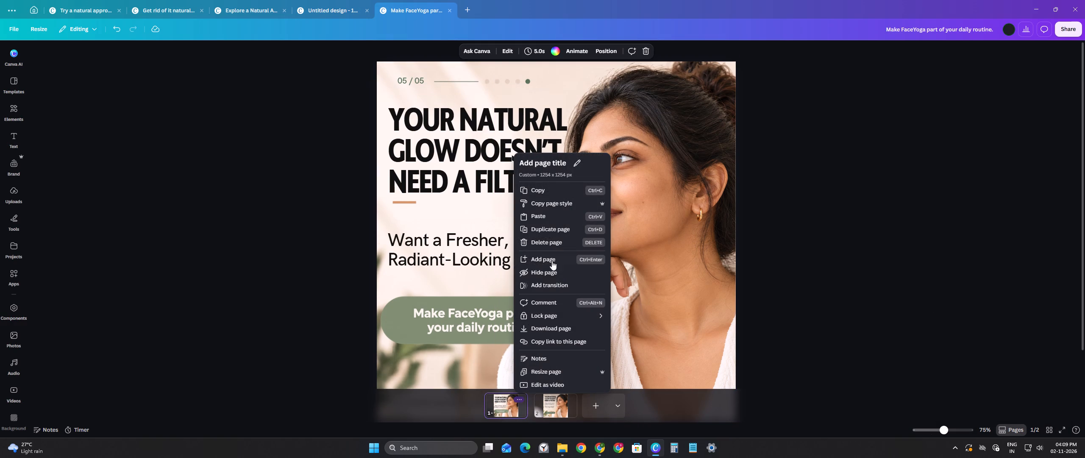
click(550, 229)
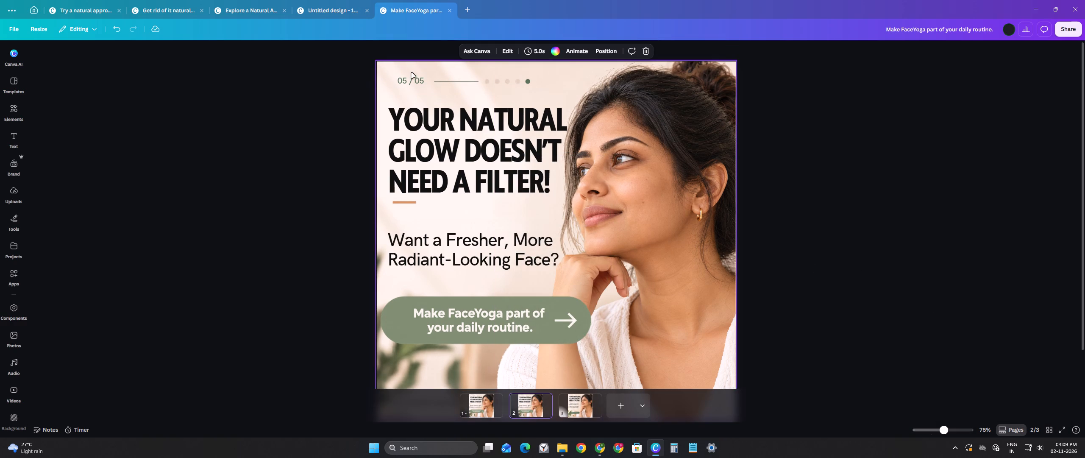
Delete the 05 / 05 page number, the thin line and the progress dots from the duplicated "Natural Glow" page.
click(412, 73)
click(408, 82)
key(Delete)
click(472, 86)
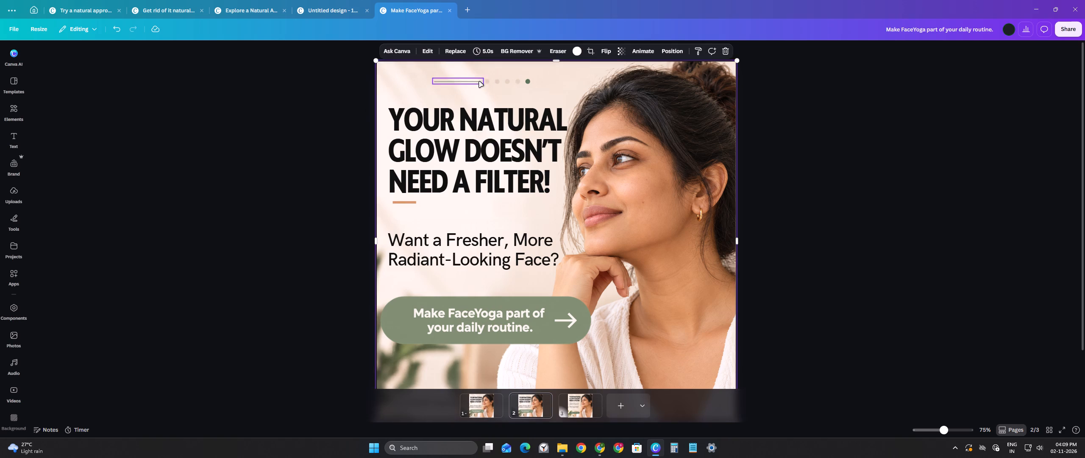
click(479, 82)
key(Delete)
click(498, 81)
key(Delete)
scroll(697, 260, down, 4)
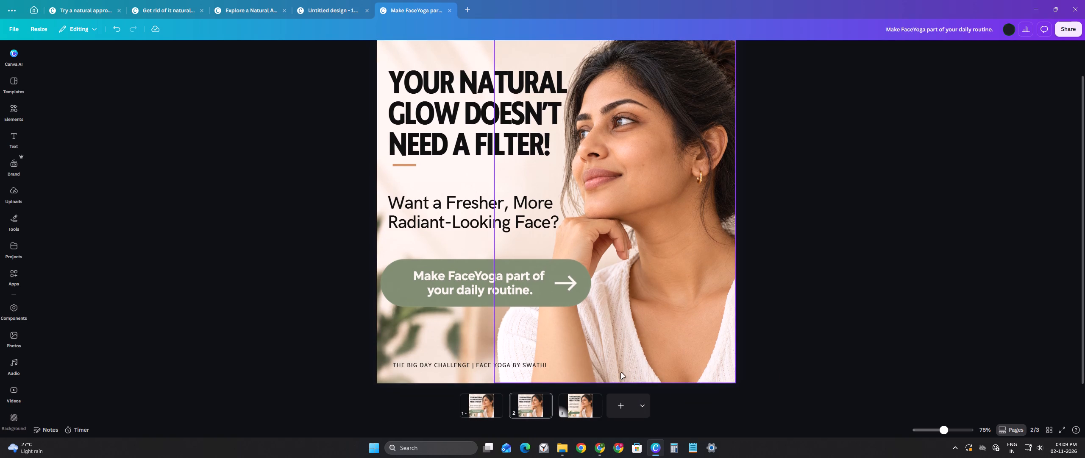
click(808, 343)
scroll(859, 101, up, 4)
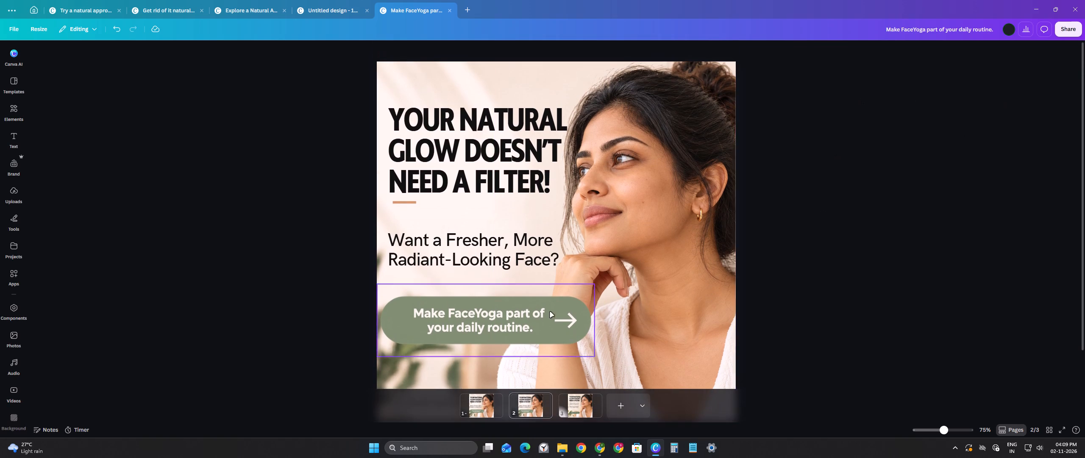
Return to the "Those Dark Circles!" design.
click(85, 11)
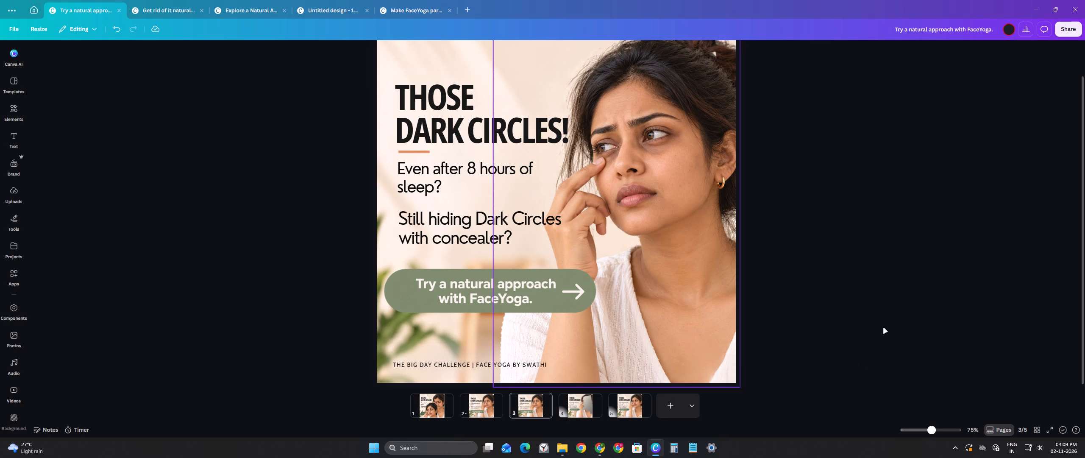
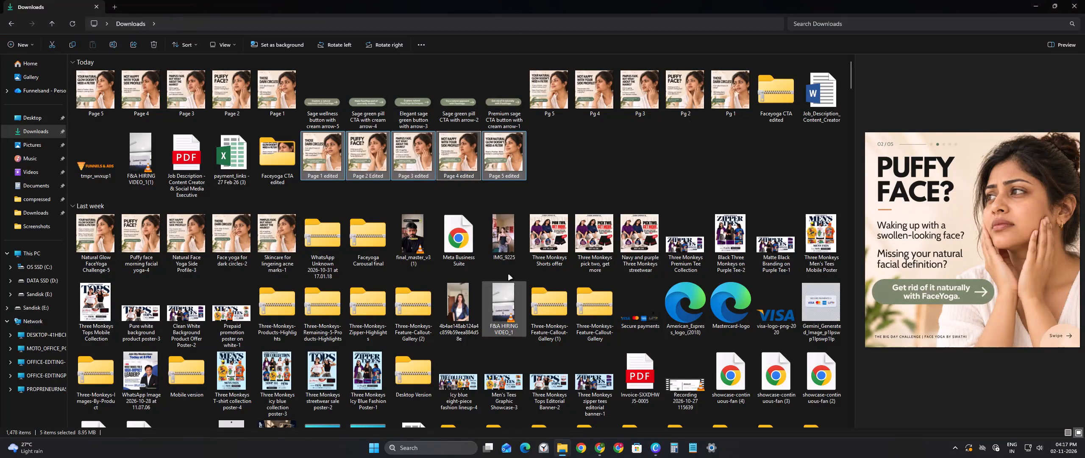
Switch to Canva and look through the open FaceYoga designs, checking the "Pimples Fade" page against the edited slides in Downloads.
key(alt+Tab)
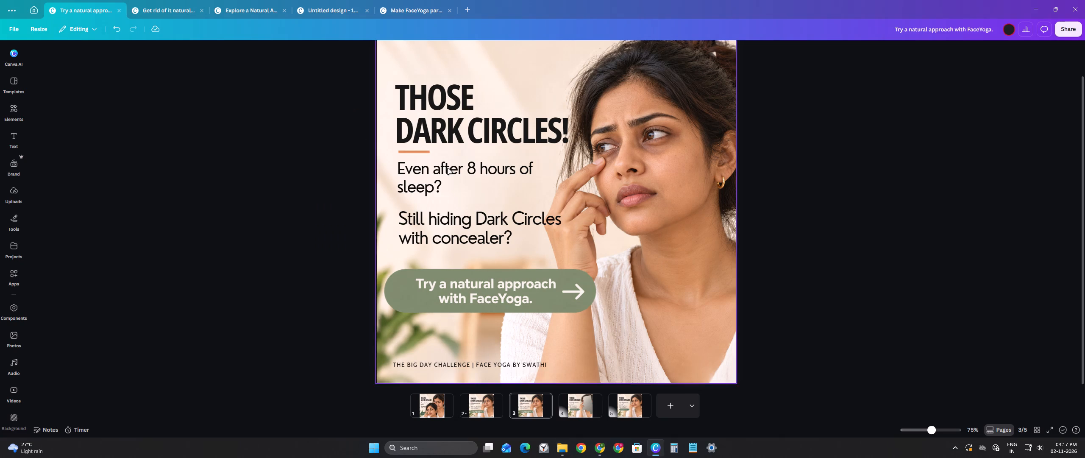
click(191, 9)
click(240, 7)
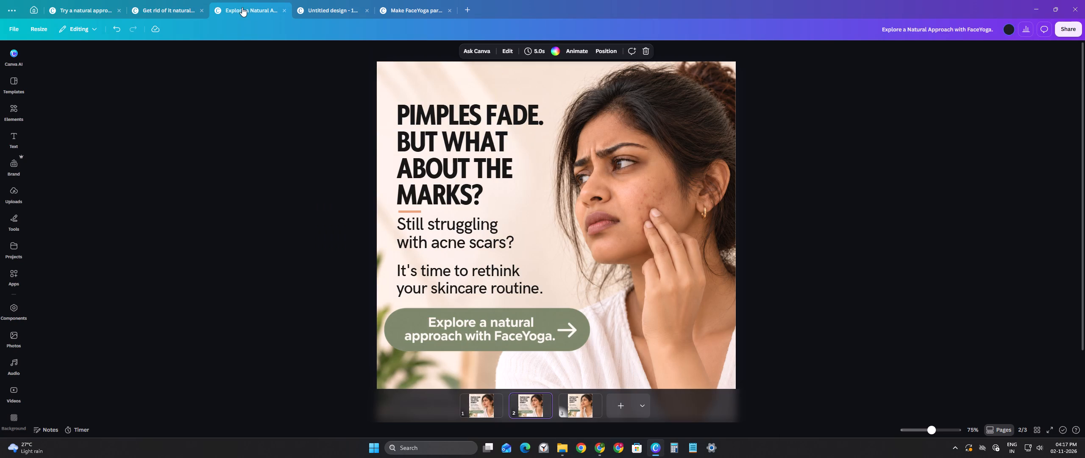
click(1044, 6)
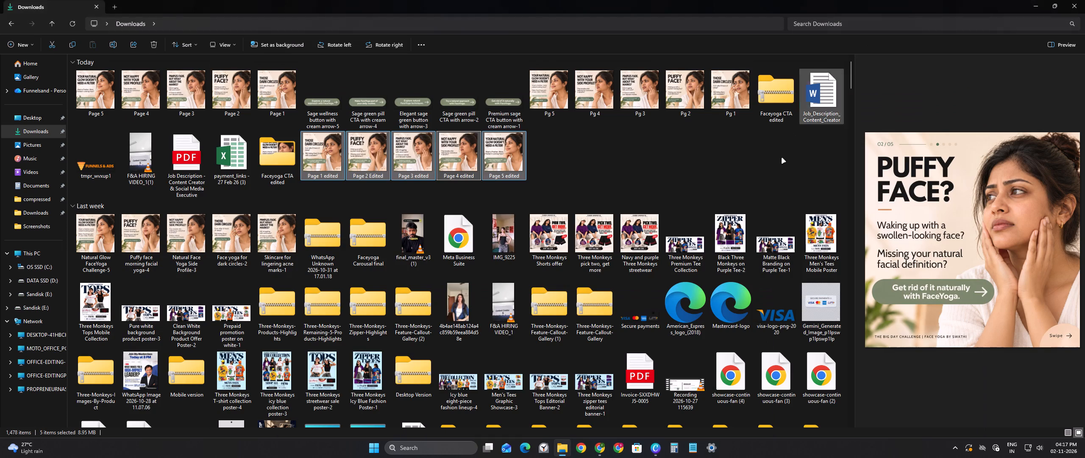
click(654, 457)
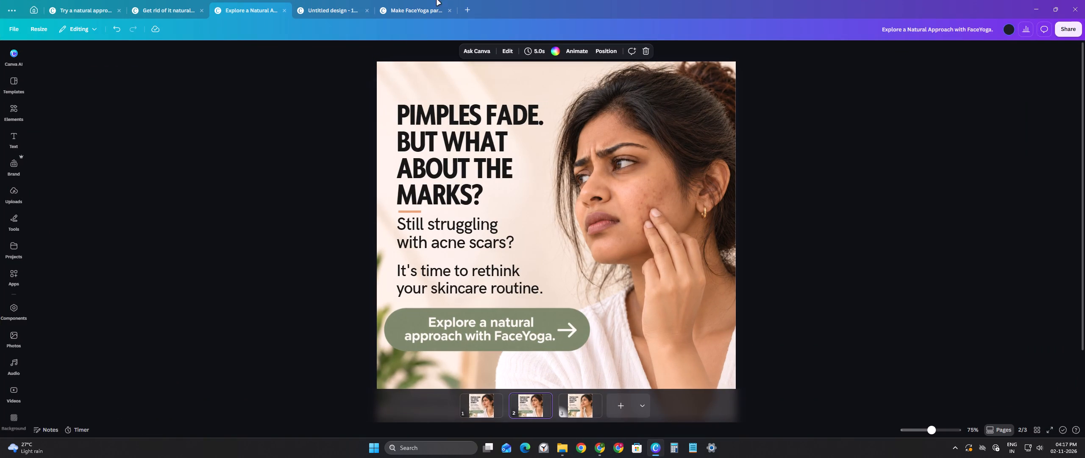